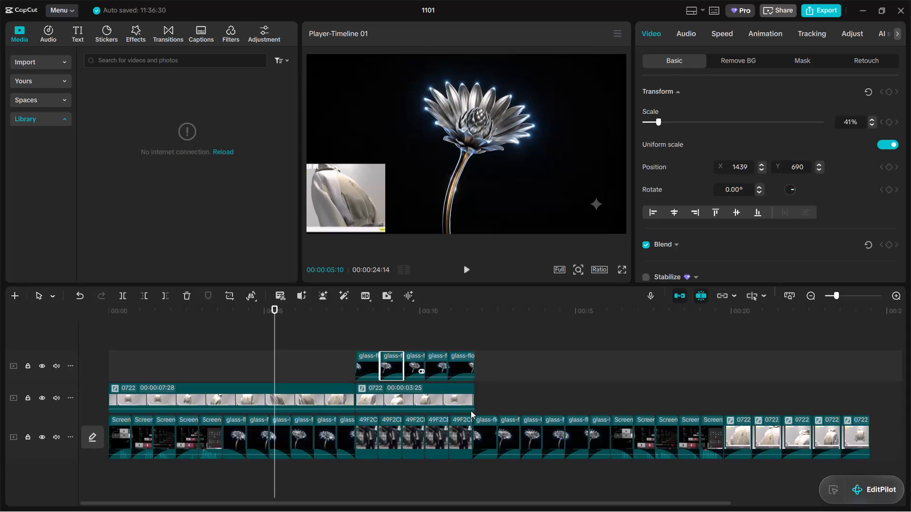
Scrub the timeline around the end of the overlay clips to examine the footage that follows on the main track.
{"action": "left_click", "coordinate": [605, 371]}
{"action": "left_click_drag", "start_coordinate": [607, 313], "coordinate": [490, 315]}
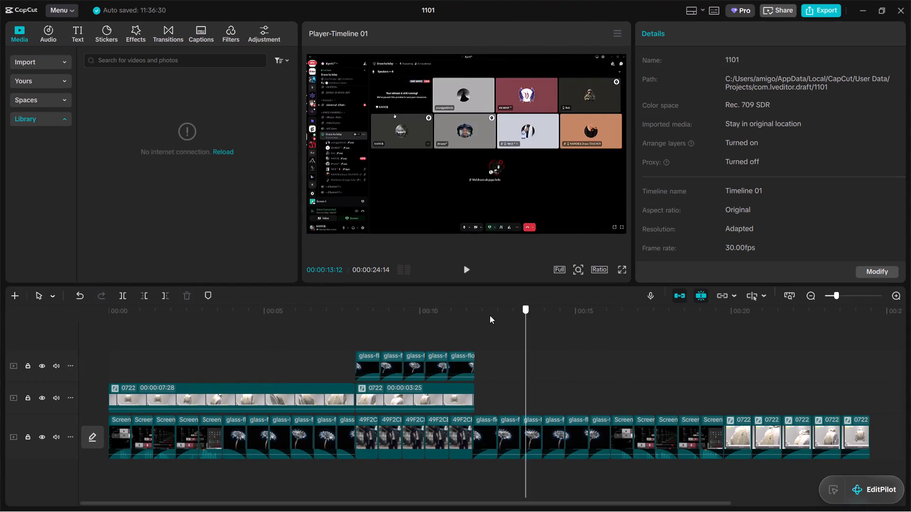
{"action": "left_click_drag", "start_coordinate": [490, 315], "coordinate": [447, 315]}
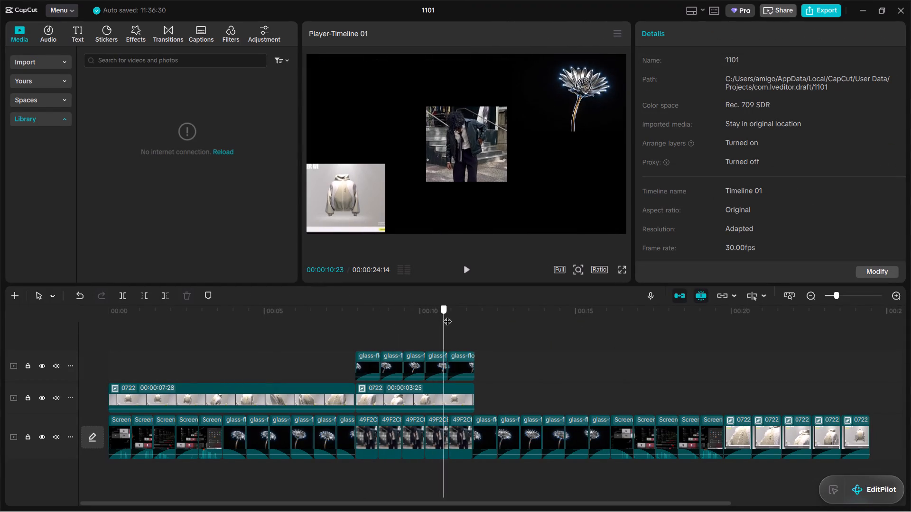
{"action": "left_click_drag", "start_coordinate": [447, 315], "coordinate": [474, 315]}
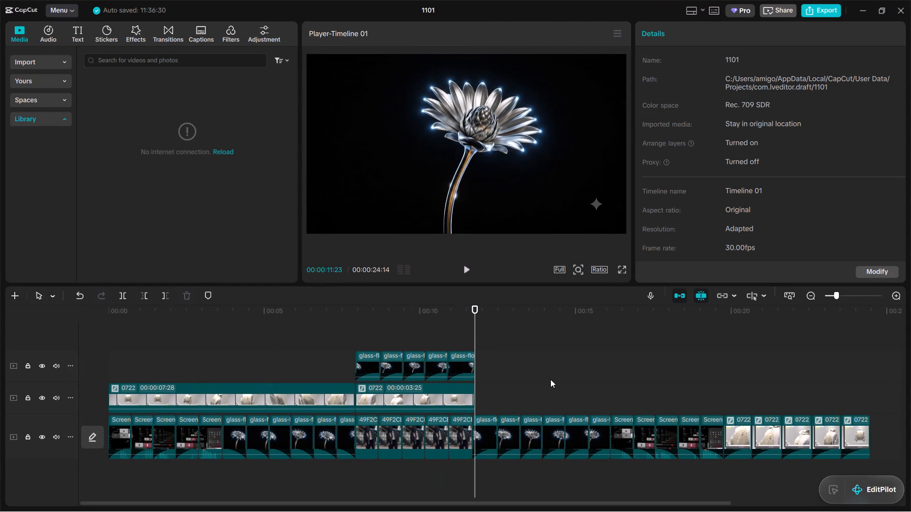
{"action": "scroll", "coordinate": [554, 388], "scroll_direction": "down", "scroll_amount": 1}
{"action": "left_click_drag", "start_coordinate": [475, 313], "coordinate": [558, 323]}
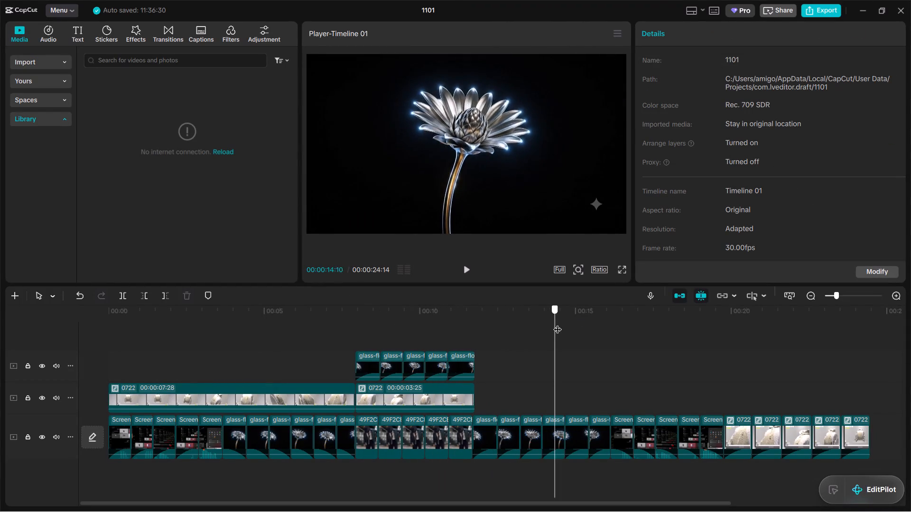
{"action": "left_click_drag", "start_coordinate": [558, 323], "coordinate": [476, 338]}
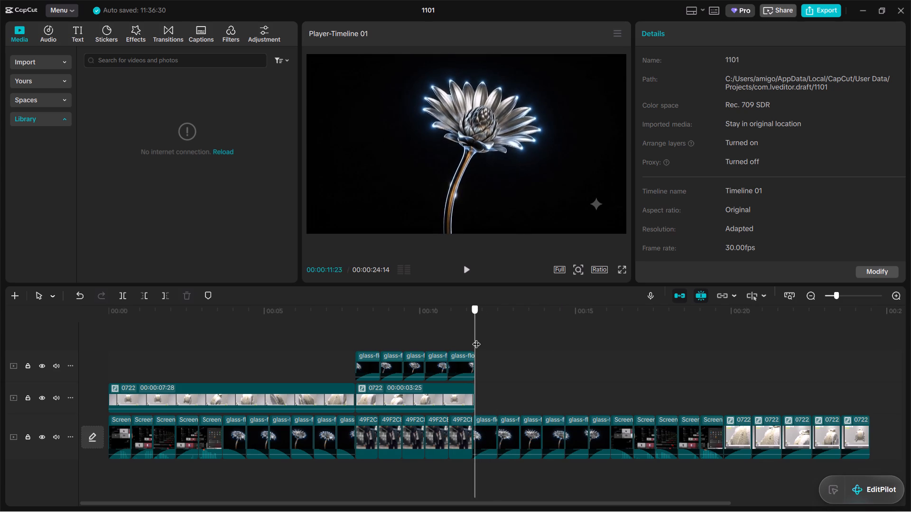
{"action": "left_click_drag", "start_coordinate": [476, 338], "coordinate": [484, 330]}
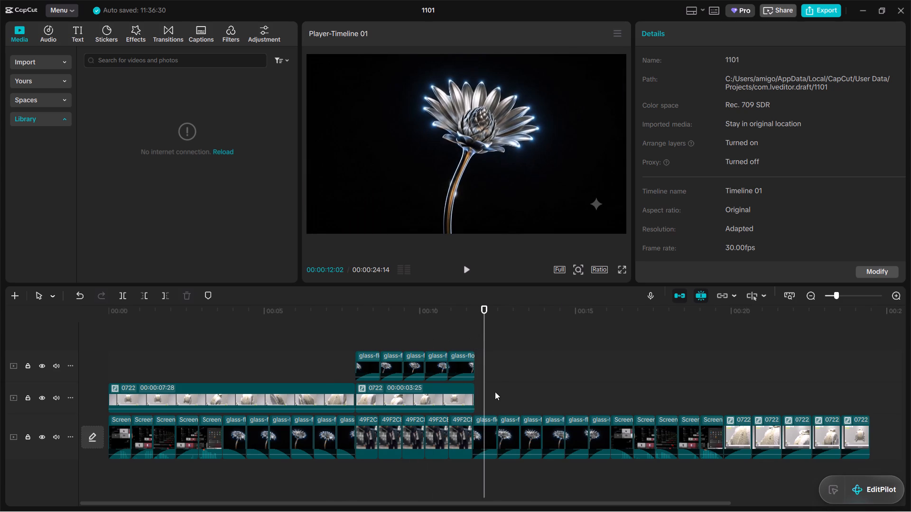
Delete the six glass-flower clips that follow the 49F2C clips on the main track.
{"action": "left_click", "coordinate": [483, 421]}
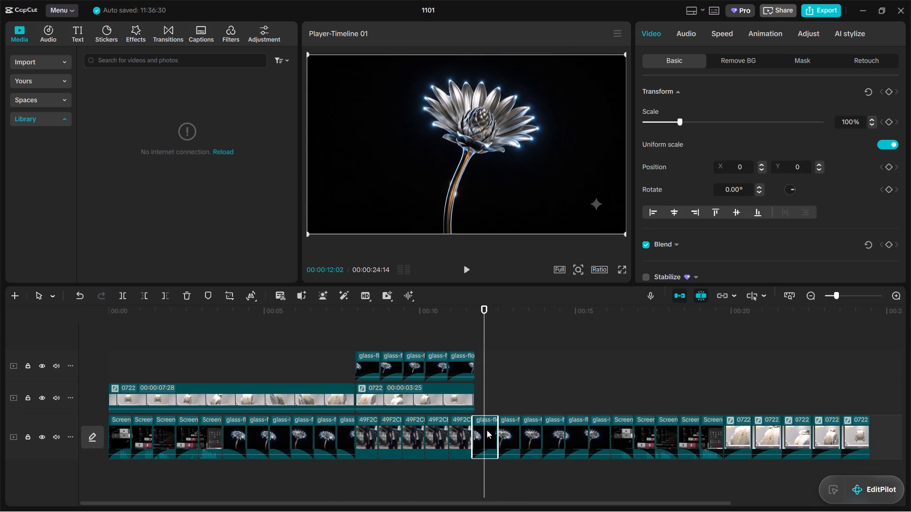
{"action": "key", "text": "Delete"}
{"action": "left_click", "coordinate": [491, 434]}
{"action": "key", "text": "Delete"}
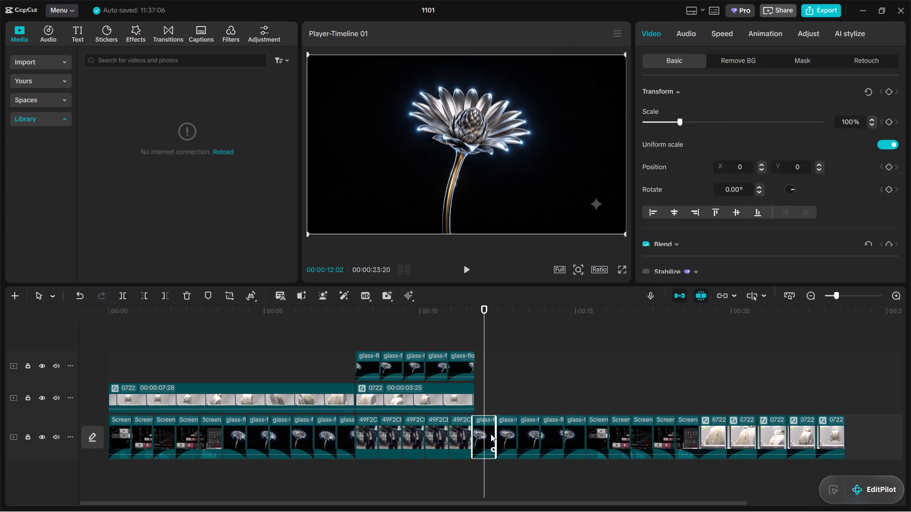
{"action": "left_click", "coordinate": [491, 434]}
{"action": "key", "text": "Delete"}
{"action": "left_click", "coordinate": [491, 434]}
{"action": "key", "text": "Delete"}
{"action": "left_click", "coordinate": [491, 434]}
{"action": "key", "text": "Delete"}
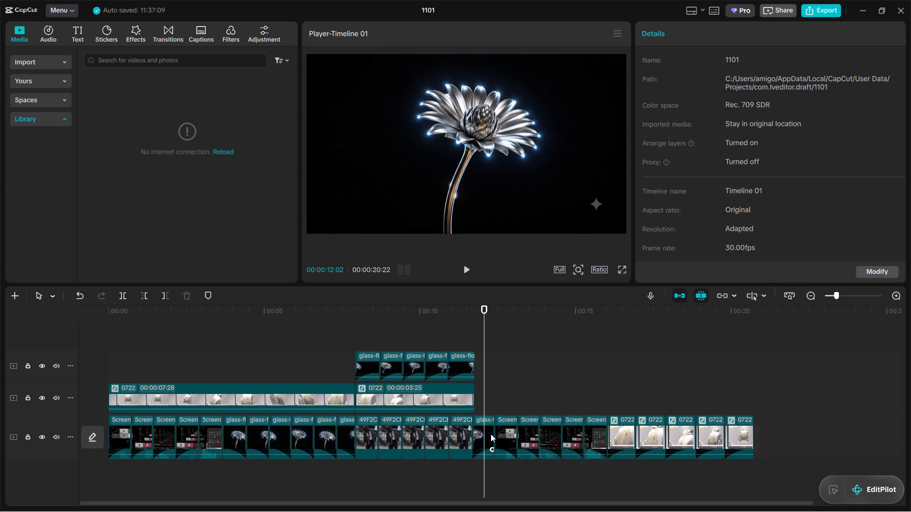
{"action": "left_click", "coordinate": [491, 434]}
{"action": "key", "text": "Delete"}
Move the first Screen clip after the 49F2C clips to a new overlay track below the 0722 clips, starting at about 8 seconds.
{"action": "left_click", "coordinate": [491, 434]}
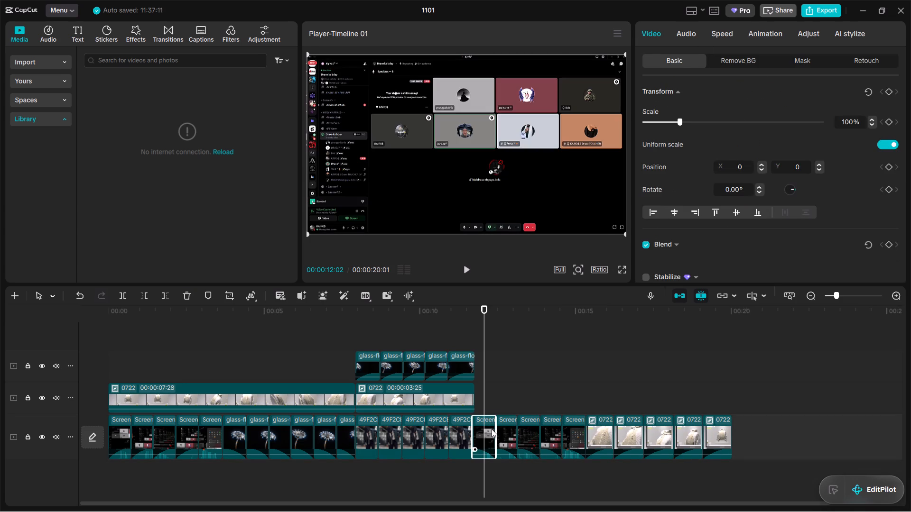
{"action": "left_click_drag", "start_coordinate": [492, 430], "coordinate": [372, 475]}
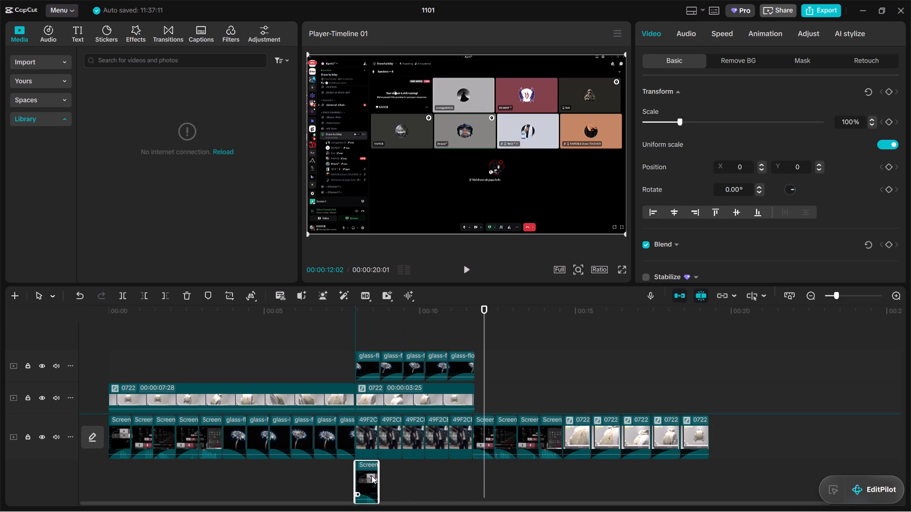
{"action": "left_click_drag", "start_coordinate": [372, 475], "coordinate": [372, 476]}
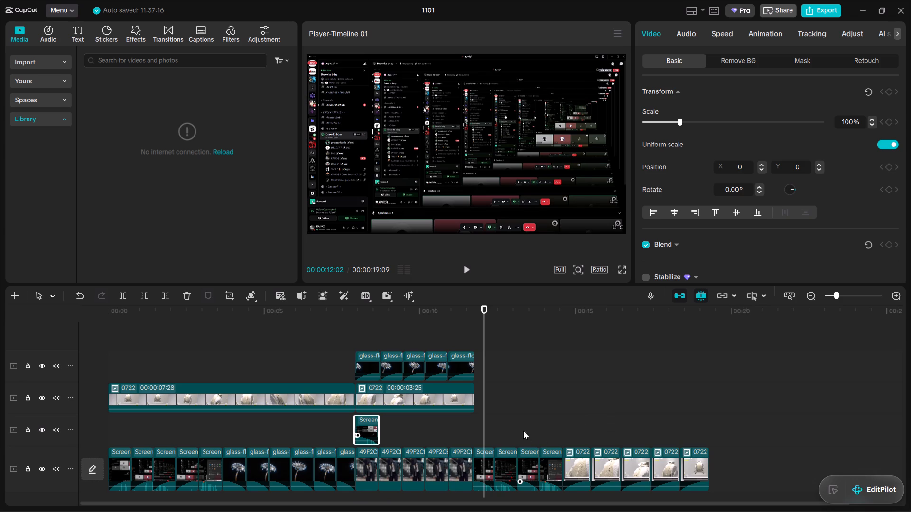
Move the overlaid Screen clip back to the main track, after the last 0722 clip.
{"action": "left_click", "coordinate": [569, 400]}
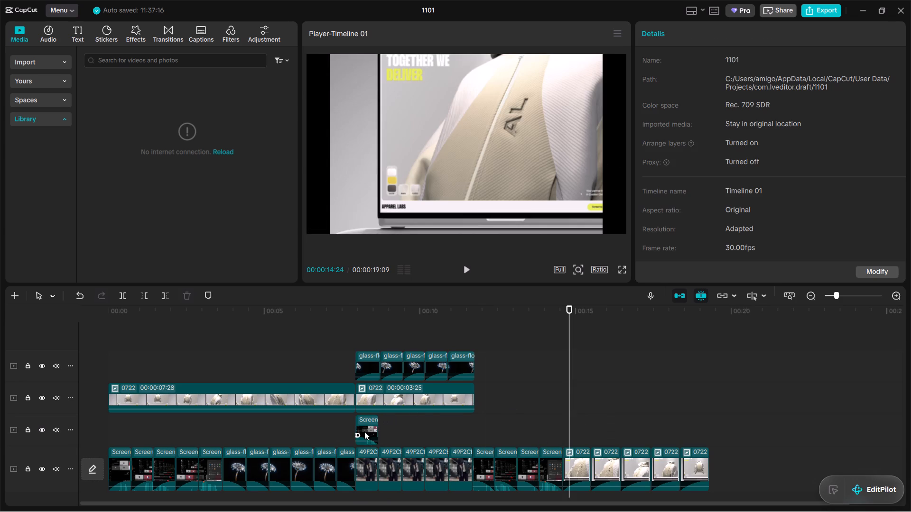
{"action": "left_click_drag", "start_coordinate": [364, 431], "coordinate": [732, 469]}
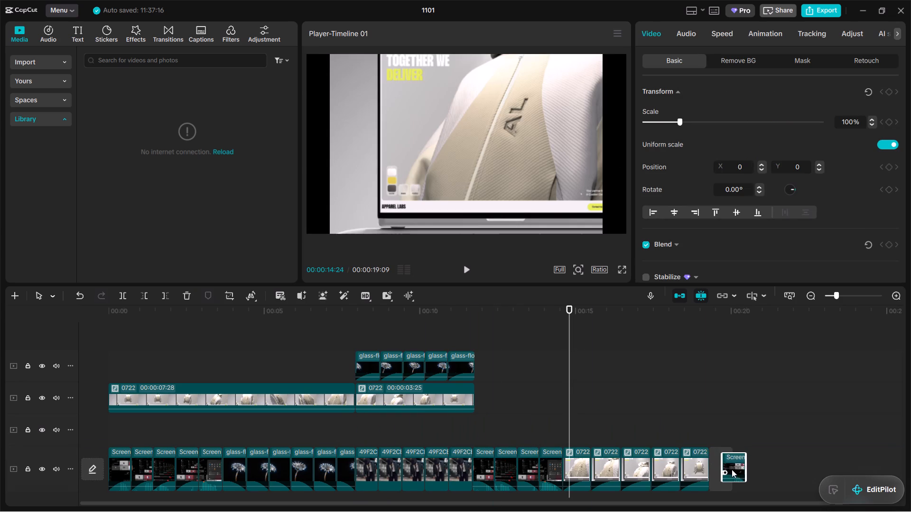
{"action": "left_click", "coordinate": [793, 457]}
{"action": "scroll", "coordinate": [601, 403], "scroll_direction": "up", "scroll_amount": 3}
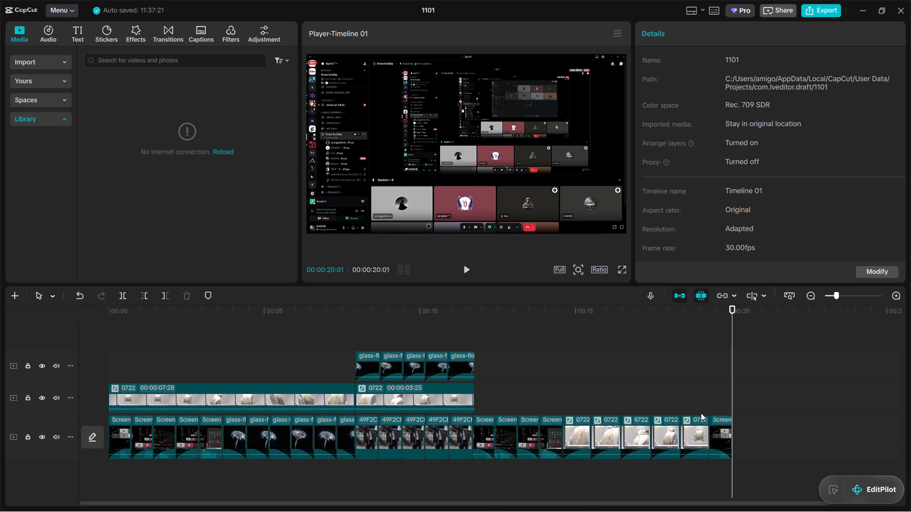
Move the Screen clip at the end of the main track to a new track above the glass-flower overlays, near their start.
{"action": "scroll", "coordinate": [728, 422], "scroll_direction": "down", "scroll_amount": 3}
{"action": "left_click_drag", "start_coordinate": [721, 446], "coordinate": [436, 412]}
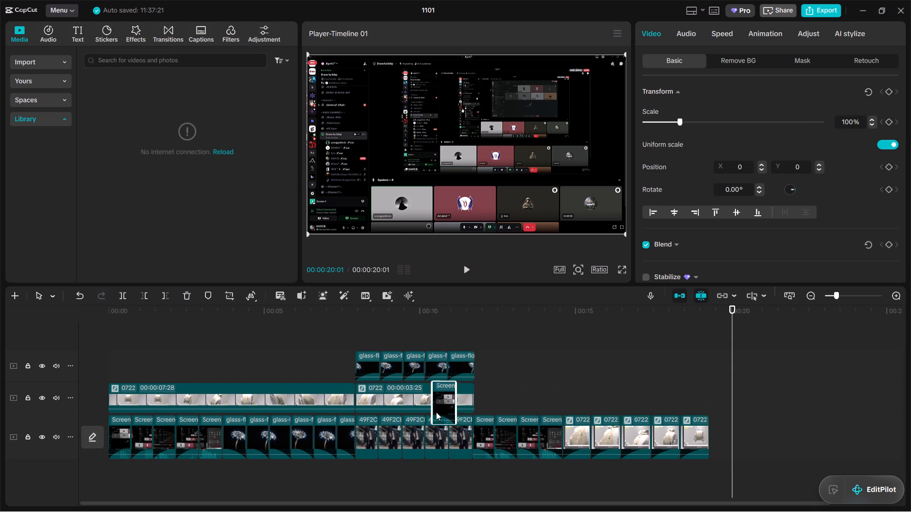
{"action": "left_click_drag", "start_coordinate": [436, 412], "coordinate": [381, 338]}
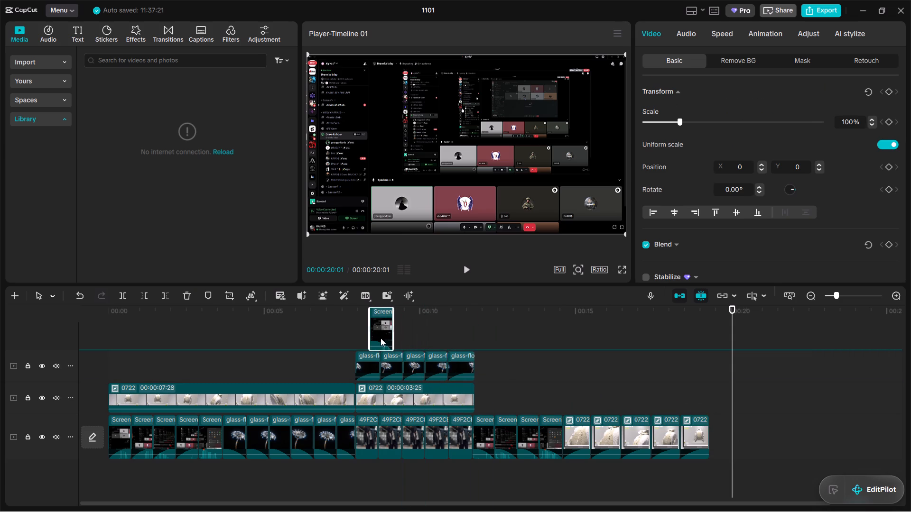
{"action": "left_click_drag", "start_coordinate": [381, 338], "coordinate": [371, 338]}
Move the other four Screen clips after the 49F2C clips to the top track, in order, side by side after the first one.
{"action": "scroll", "coordinate": [553, 406], "scroll_direction": "down", "scroll_amount": 5}
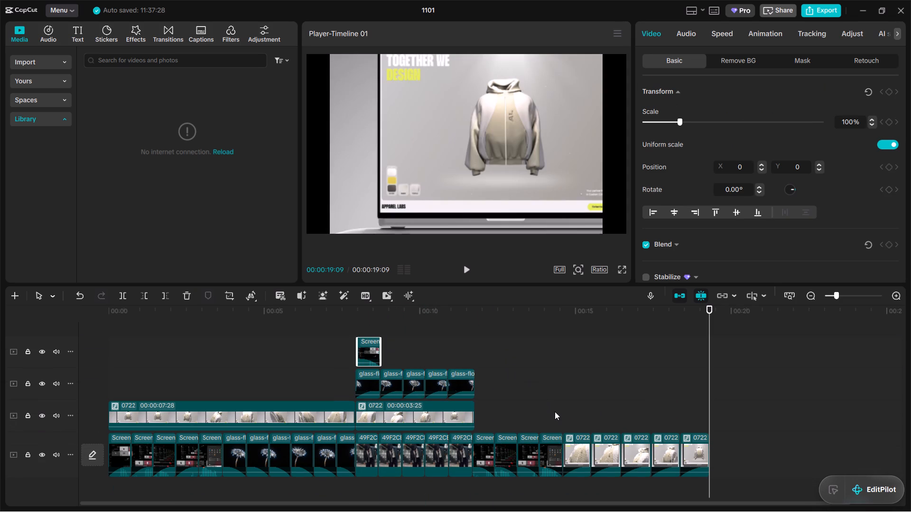
{"action": "left_click", "coordinate": [488, 452]}
{"action": "left_click_drag", "start_coordinate": [480, 443], "coordinate": [386, 335]}
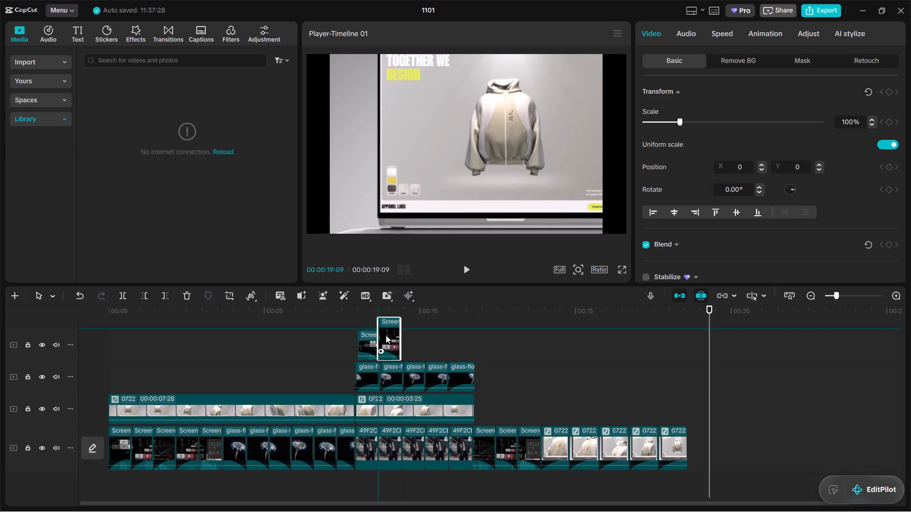
{"action": "left_click_drag", "start_coordinate": [386, 335], "coordinate": [386, 336]}
{"action": "left_click", "coordinate": [482, 446]}
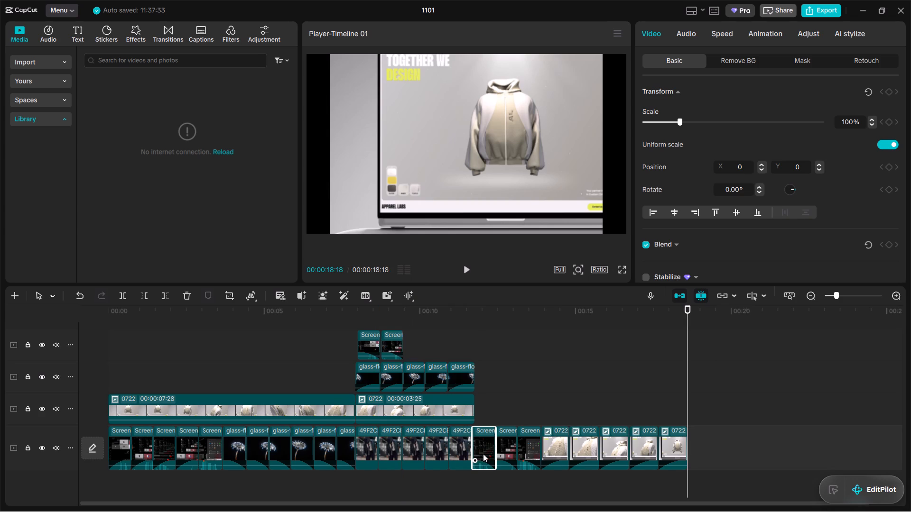
{"action": "left_click_drag", "start_coordinate": [482, 451], "coordinate": [414, 344]}
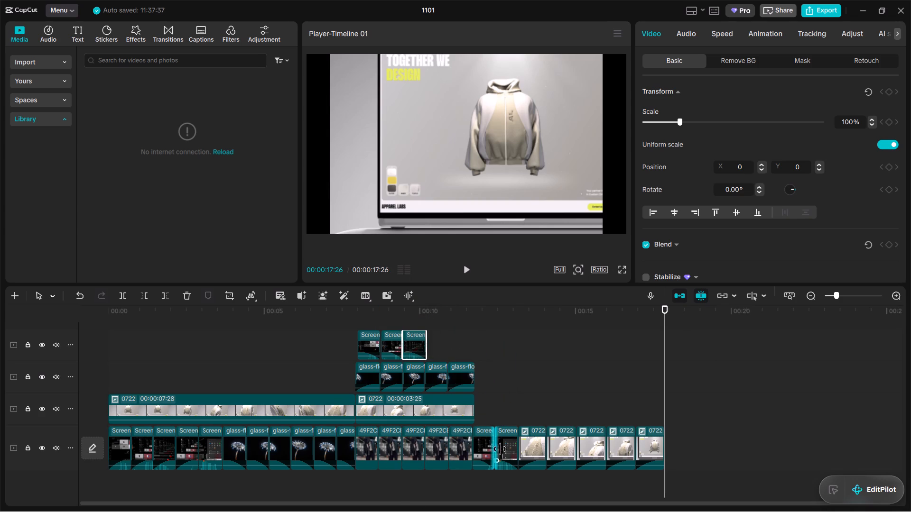
{"action": "left_click", "coordinate": [488, 457]}
{"action": "left_click_drag", "start_coordinate": [486, 449], "coordinate": [436, 344]}
{"action": "left_click_drag", "start_coordinate": [436, 340], "coordinate": [446, 386]}
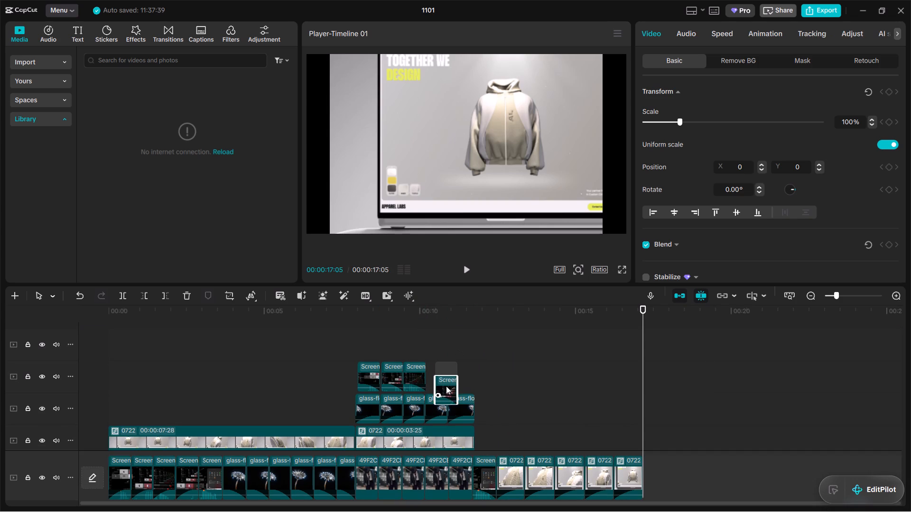
{"action": "left_click_drag", "start_coordinate": [446, 386], "coordinate": [439, 374]}
{"action": "left_click", "coordinate": [493, 449]}
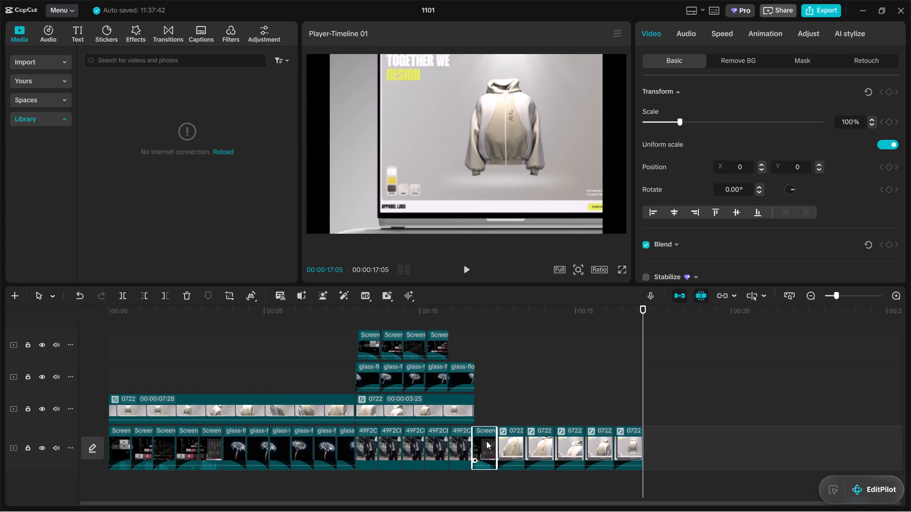
{"action": "left_click_drag", "start_coordinate": [485, 441], "coordinate": [467, 336]}
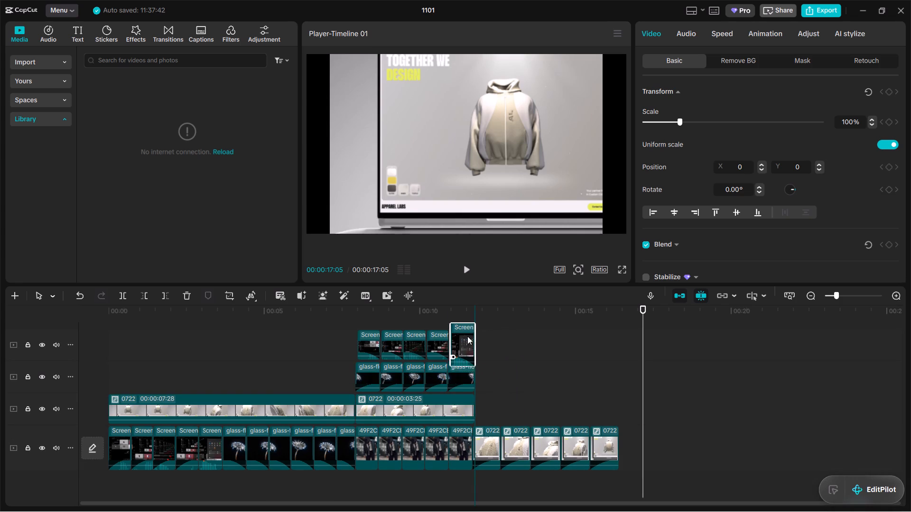
{"action": "left_click_drag", "start_coordinate": [467, 336], "coordinate": [468, 334]}
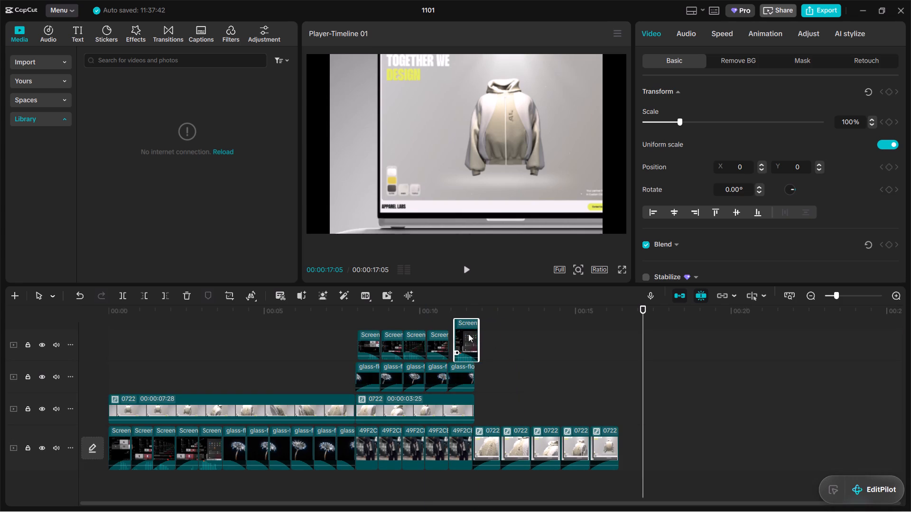
{"action": "left_click_drag", "start_coordinate": [468, 334], "coordinate": [462, 334]}
{"action": "left_click", "coordinate": [548, 366]}
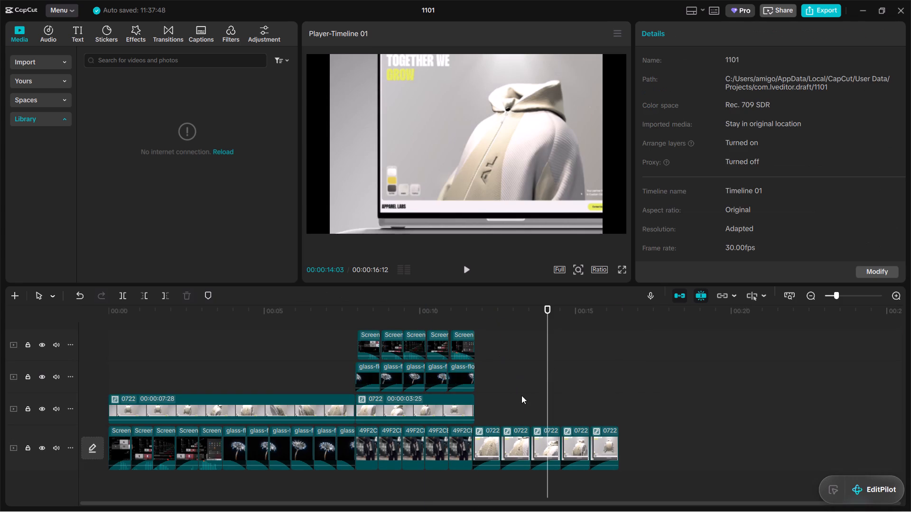
Place the playhead at the end of the stacked overlay clips, at 00:00:11:23.
{"action": "scroll", "coordinate": [689, 469], "scroll_direction": "down", "scroll_amount": 2}
{"action": "left_click_drag", "start_coordinate": [547, 315], "coordinate": [478, 329]}
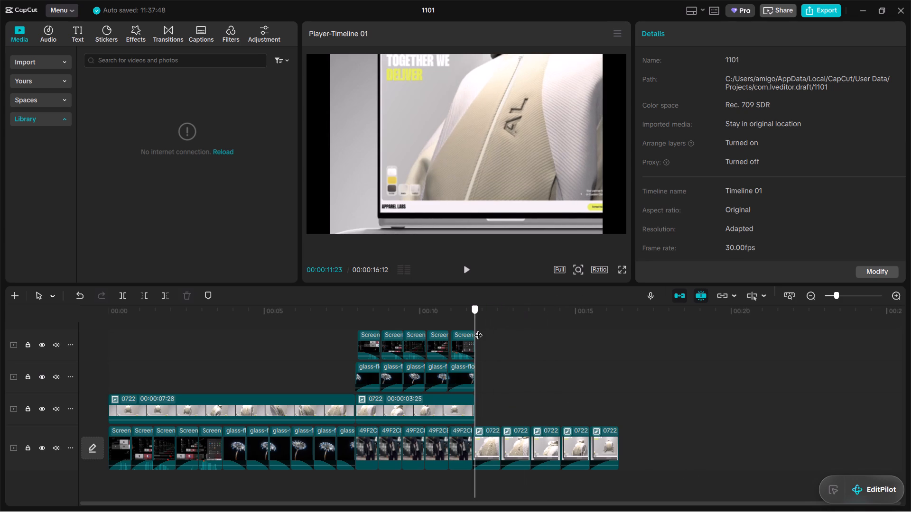
{"action": "left_click_drag", "start_coordinate": [478, 329], "coordinate": [478, 329]}
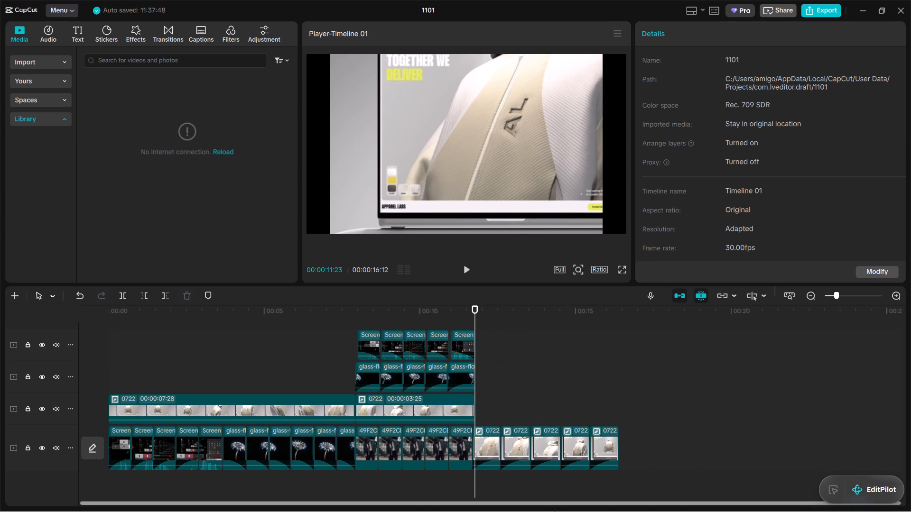
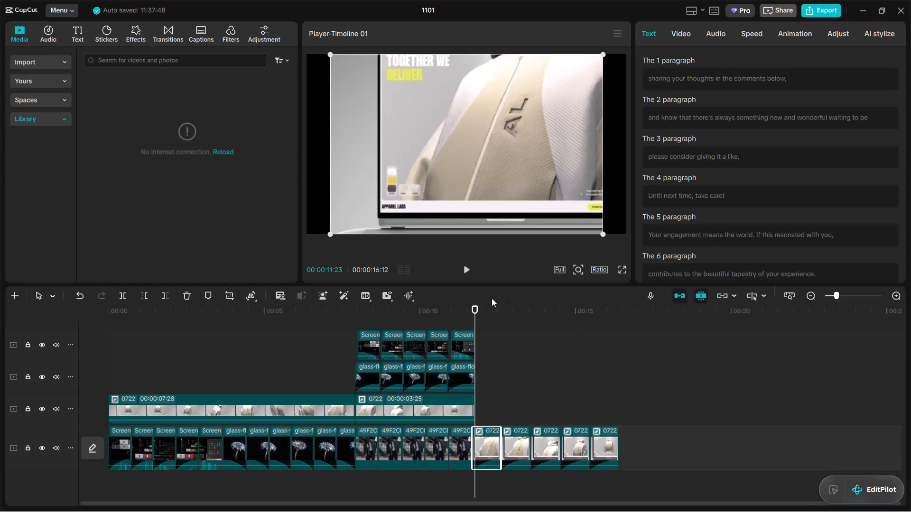
Delete the 00:00:03:25 0722 clip from the overlay track above the 49F2C clips.
{"action": "left_click_drag", "start_coordinate": [477, 308], "coordinate": [383, 311]}
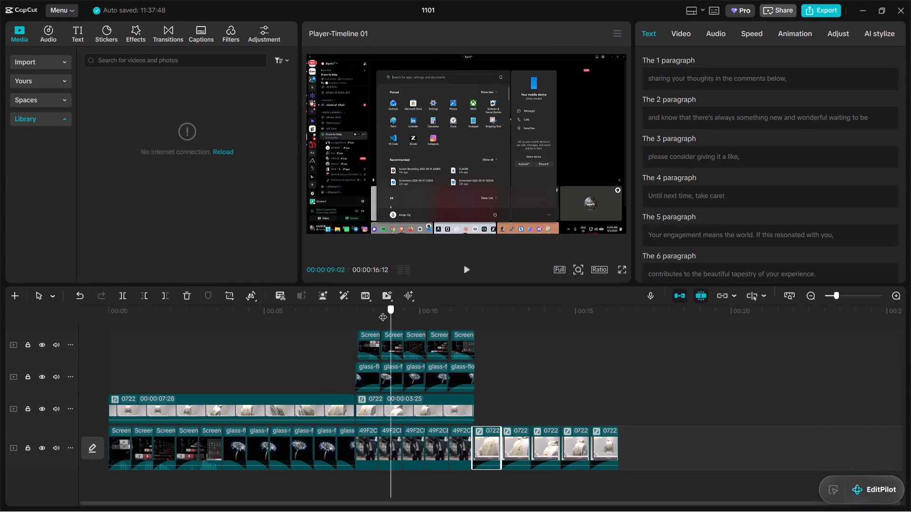
{"action": "left_click_drag", "start_coordinate": [383, 311], "coordinate": [463, 314]}
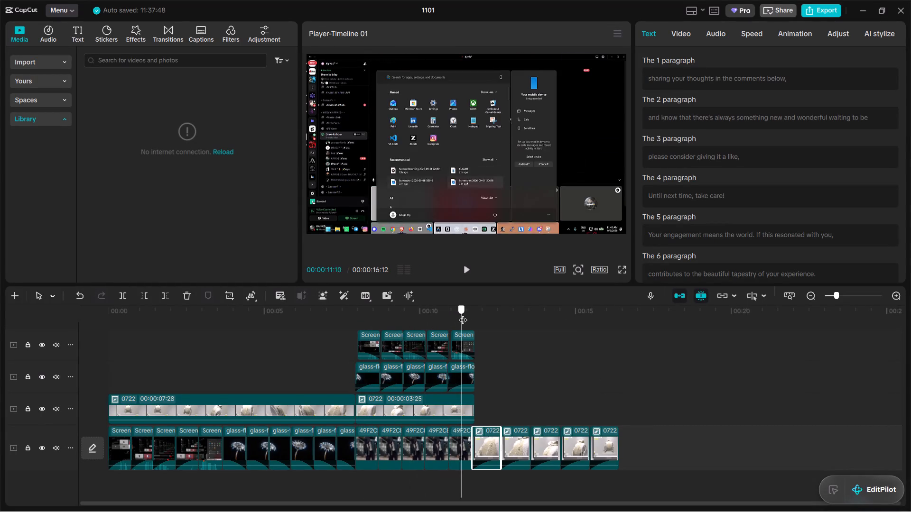
{"action": "left_click_drag", "start_coordinate": [463, 314], "coordinate": [353, 318]}
{"action": "left_click", "coordinate": [416, 410]}
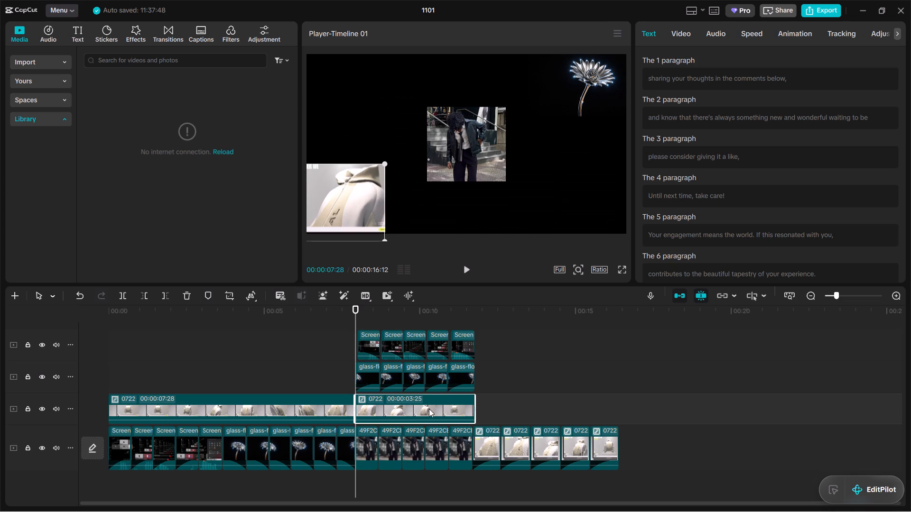
{"action": "left_click_drag", "start_coordinate": [418, 408], "coordinate": [600, 405]}
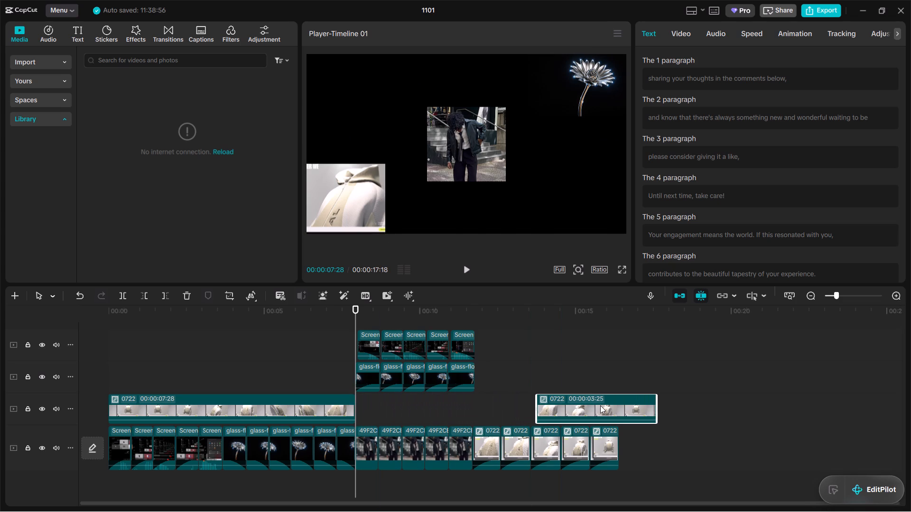
{"action": "key", "text": "Delete"}
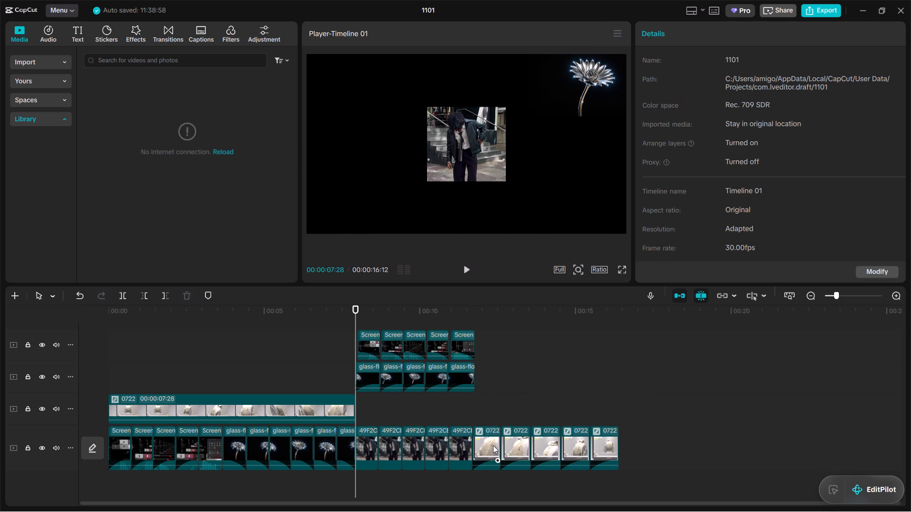
Move the five 0722 clips from the main track to the overlay track directly above, in order, after the long 0722 clip.
{"action": "left_click", "coordinate": [493, 446]}
{"action": "left_click_drag", "start_coordinate": [491, 447], "coordinate": [394, 411]}
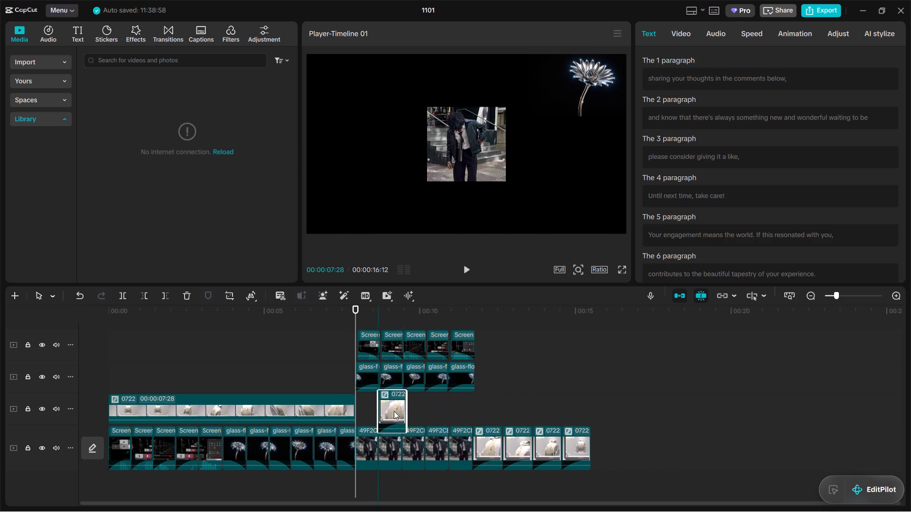
{"action": "left_click_drag", "start_coordinate": [394, 411], "coordinate": [378, 411]}
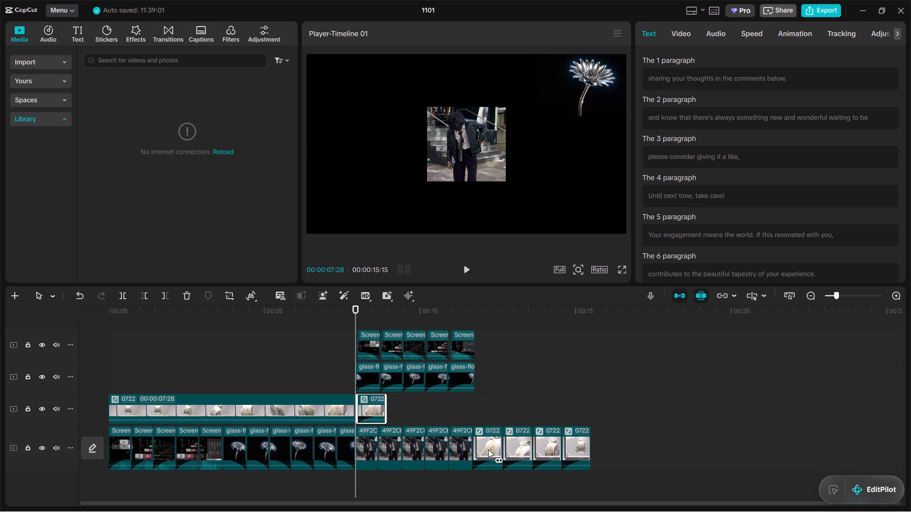
{"action": "left_click_drag", "start_coordinate": [488, 449], "coordinate": [403, 411]}
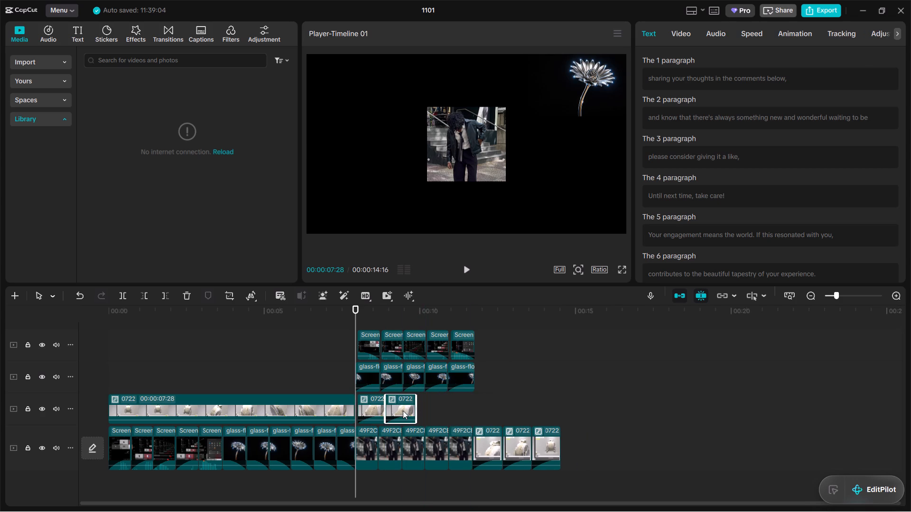
{"action": "left_click_drag", "start_coordinate": [489, 444], "coordinate": [432, 404]}
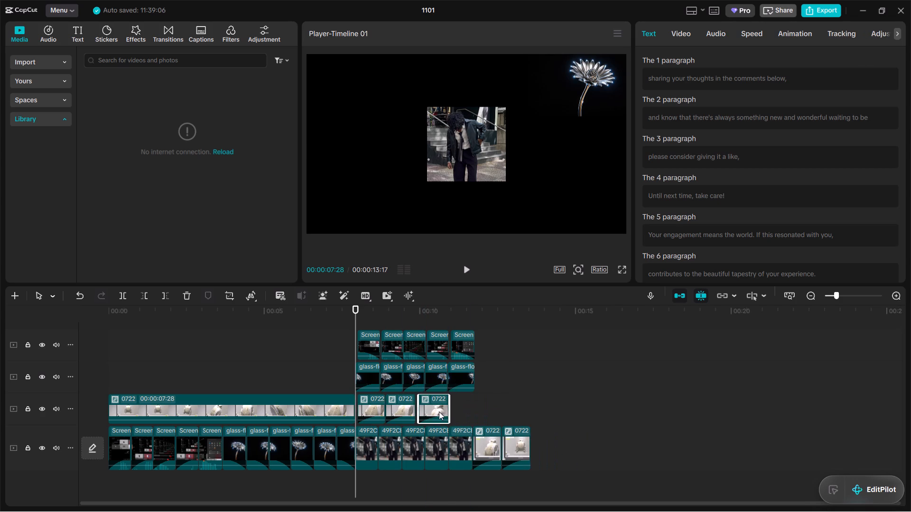
{"action": "left_click_drag", "start_coordinate": [486, 439], "coordinate": [466, 404]}
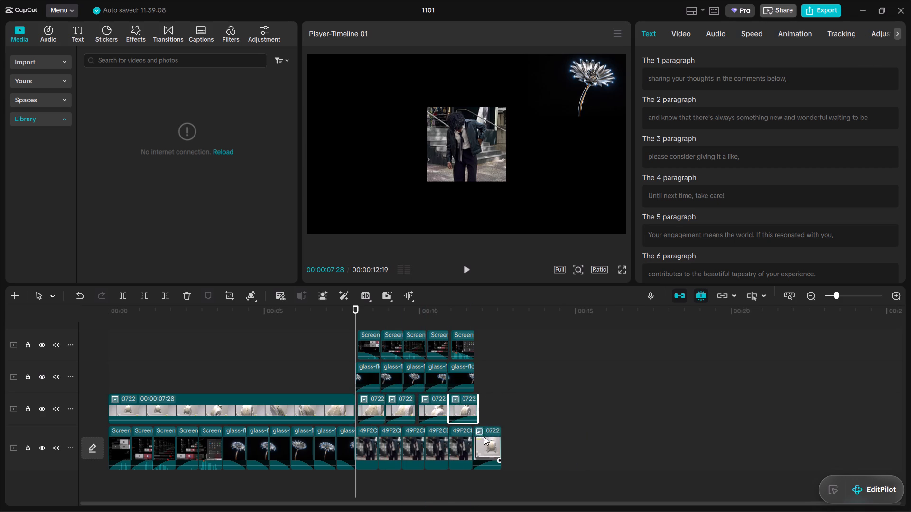
{"action": "left_click_drag", "start_coordinate": [484, 437], "coordinate": [493, 403]}
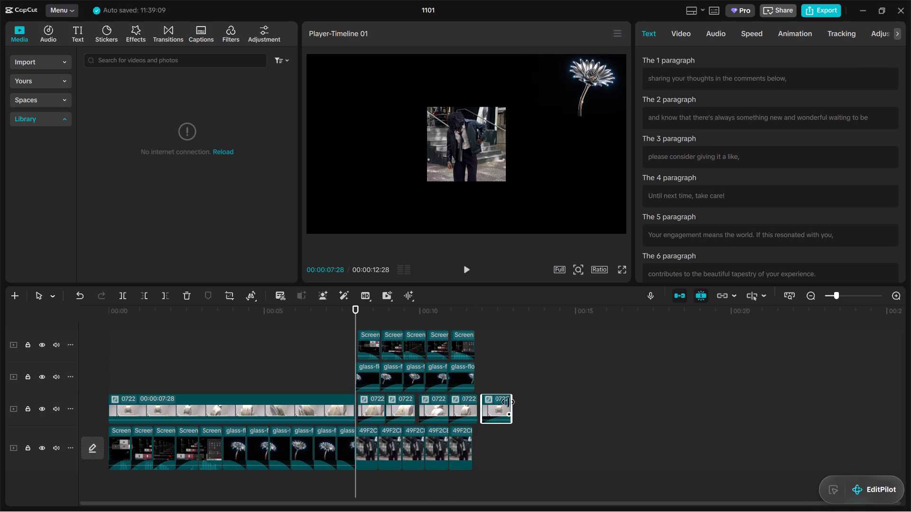
{"action": "left_click", "coordinate": [498, 407]}
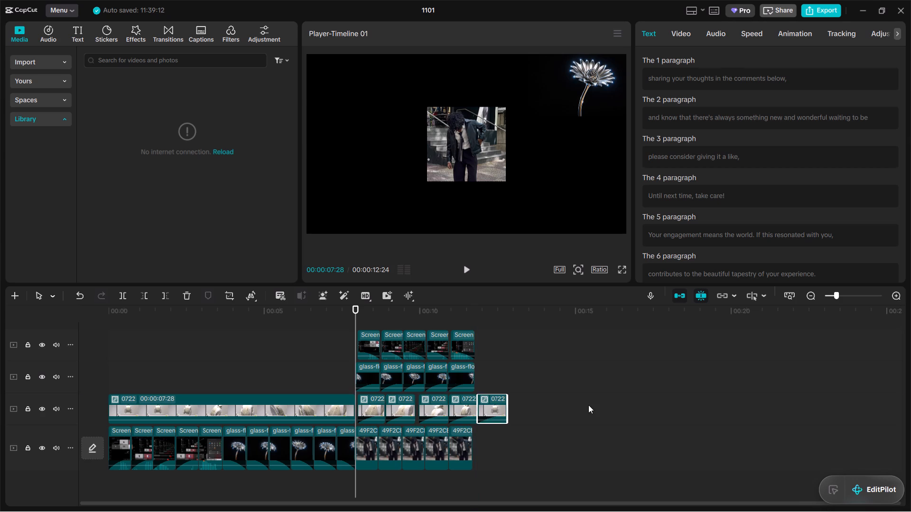
{"action": "left_click", "coordinate": [588, 405]}
Trim the ends of the first two short 0722 overlay clips to match the clips above, placing the second directly after the first.
{"action": "left_click", "coordinate": [373, 402]}
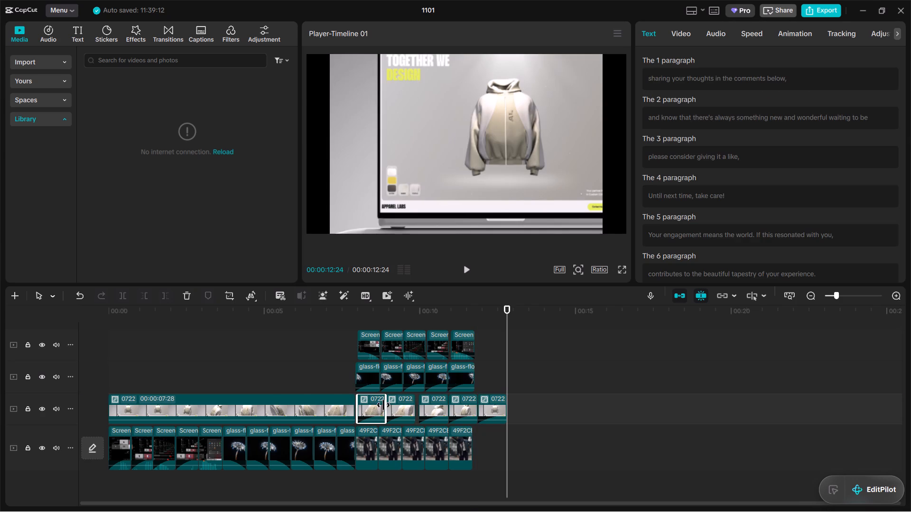
{"action": "left_click", "coordinate": [384, 405]}
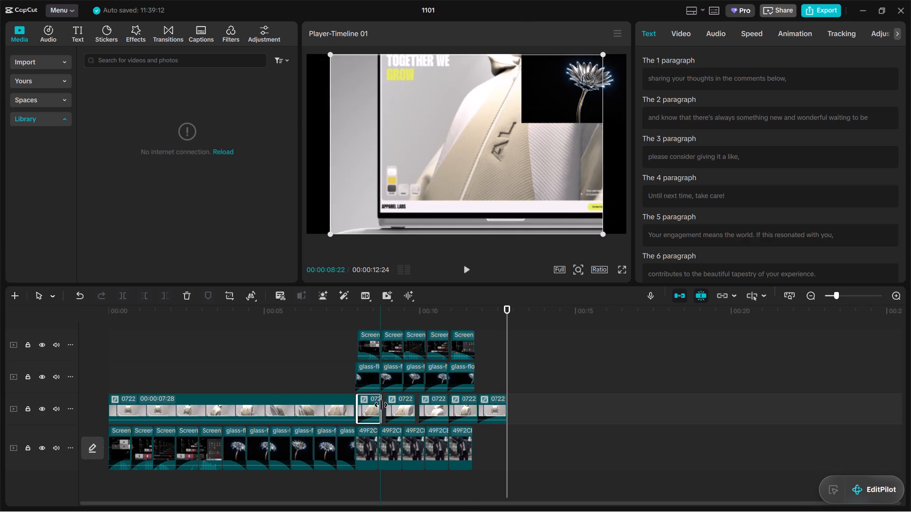
{"action": "left_click", "coordinate": [402, 407]}
{"action": "left_click_drag", "start_coordinate": [415, 407], "coordinate": [411, 407]}
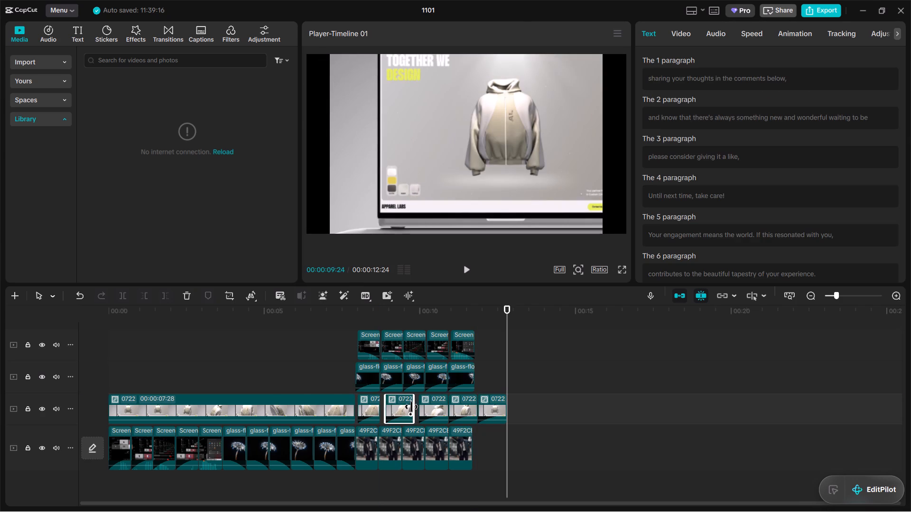
{"action": "left_click_drag", "start_coordinate": [411, 407], "coordinate": [410, 407]}
{"action": "left_click", "coordinate": [404, 407]}
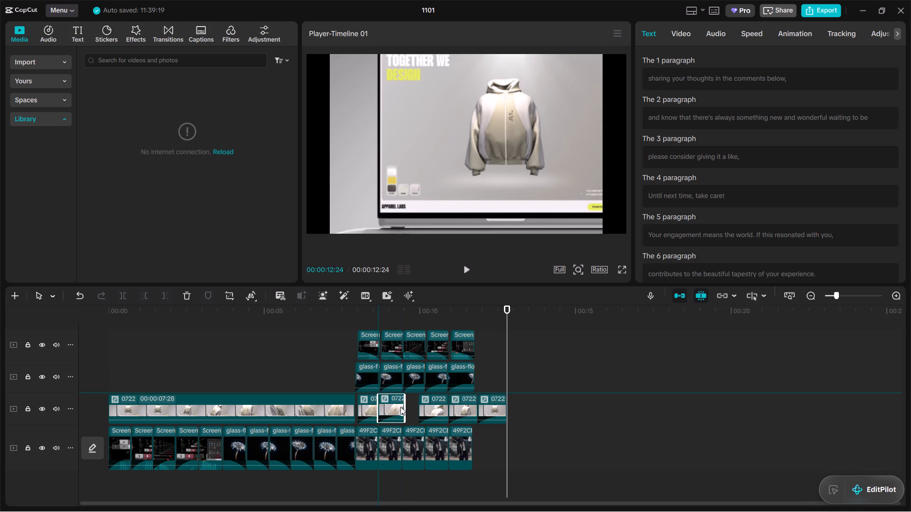
{"action": "left_click", "coordinate": [406, 407]}
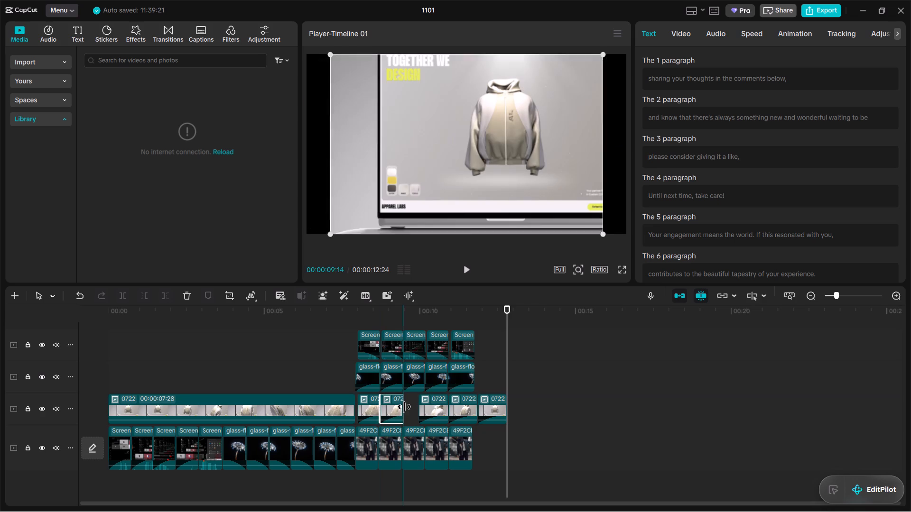
Move the third and fourth short 0722 overlay clips directly behind the preceding ones and shorten their ends.
{"action": "left_click", "coordinate": [427, 407]}
{"action": "left_click_drag", "start_coordinate": [432, 407], "coordinate": [419, 408]}
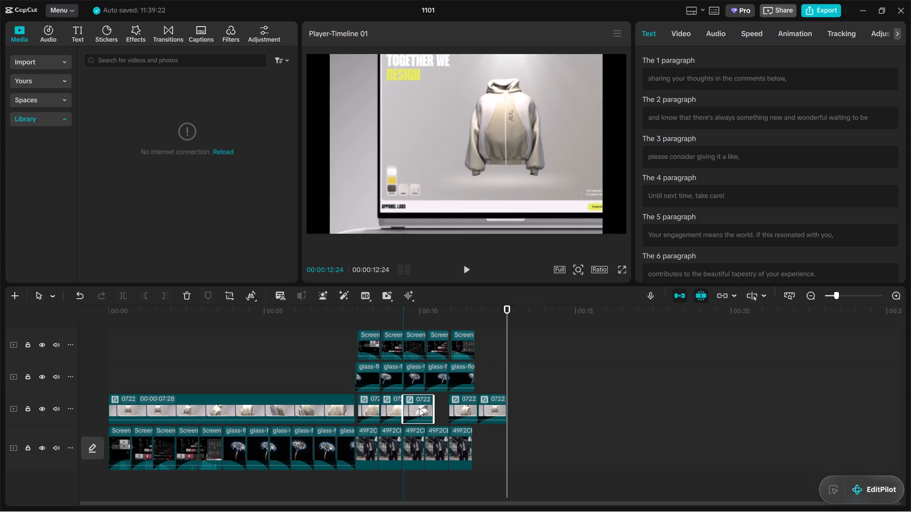
{"action": "left_click_drag", "start_coordinate": [419, 408], "coordinate": [418, 408]}
{"action": "left_click_drag", "start_coordinate": [432, 408], "coordinate": [427, 408]}
{"action": "left_click", "coordinate": [458, 404]}
{"action": "left_click_drag", "start_coordinate": [462, 407], "coordinate": [441, 409]}
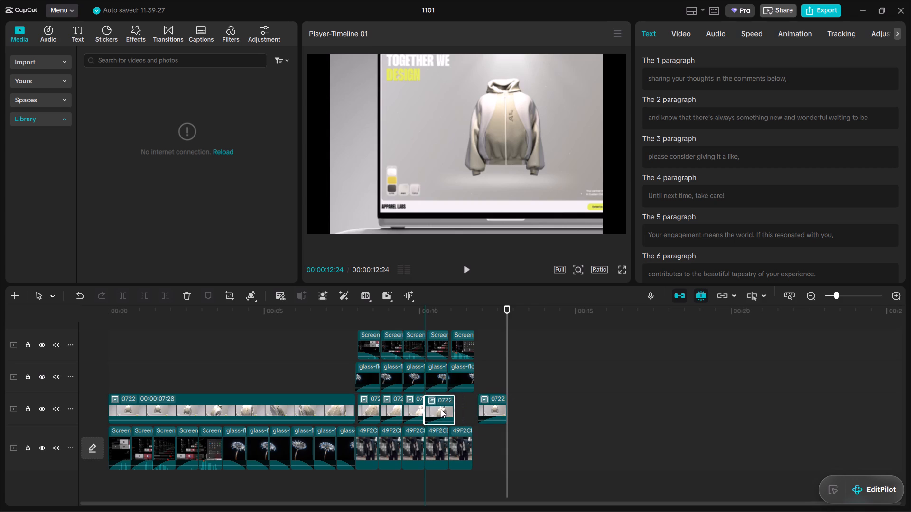
{"action": "left_click_drag", "start_coordinate": [441, 409], "coordinate": [442, 409]}
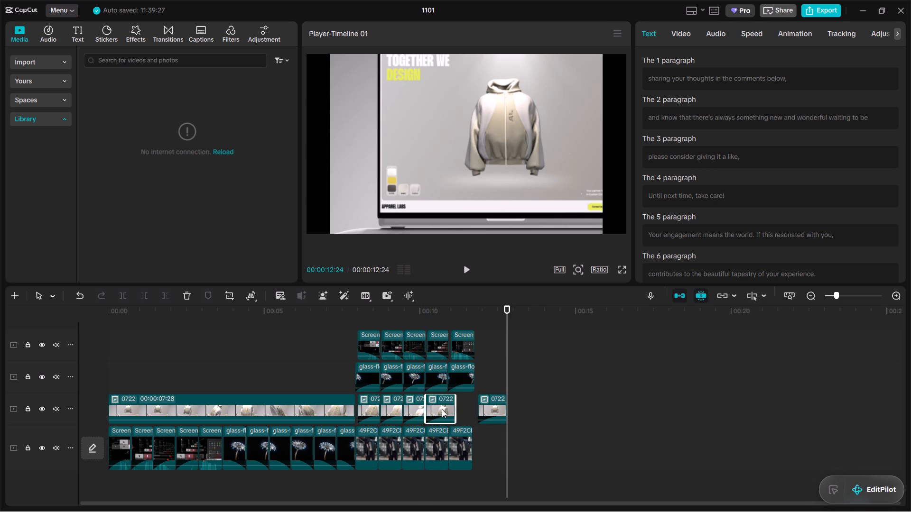
{"action": "left_click_drag", "start_coordinate": [455, 409], "coordinate": [450, 409]}
Move the fifth short 0722 clip behind the fourth and trim the fourth's end to line up with the Screen clip above.
{"action": "left_click", "coordinate": [485, 405]}
{"action": "left_click_drag", "start_coordinate": [493, 409], "coordinate": [472, 409]}
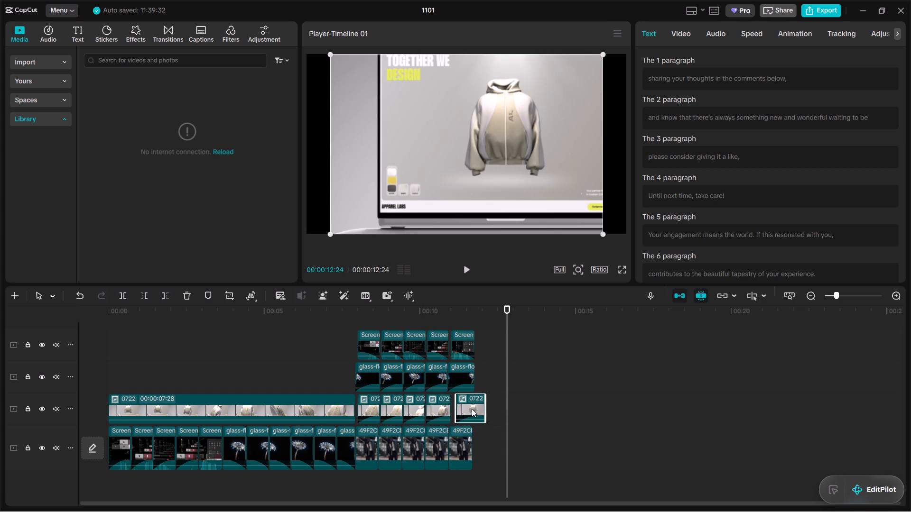
{"action": "left_click_drag", "start_coordinate": [472, 409], "coordinate": [469, 409]}
{"action": "left_click", "coordinate": [443, 407]}
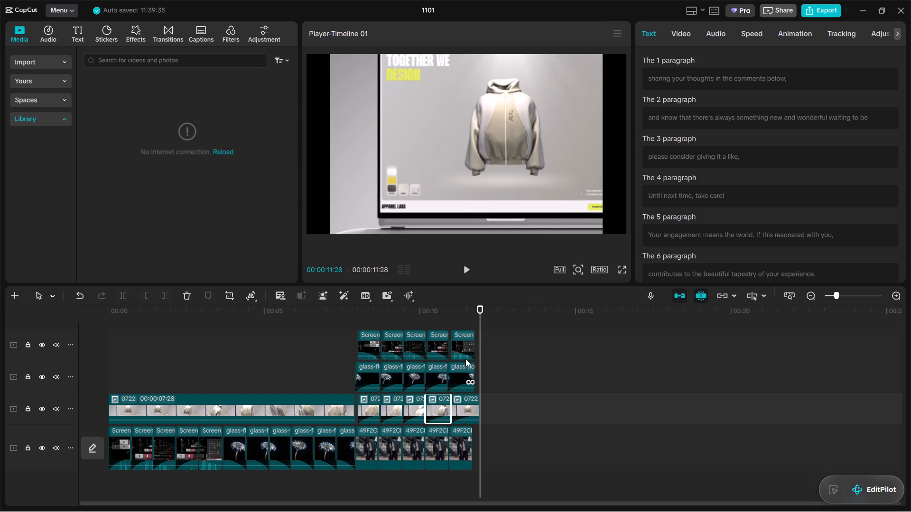
{"action": "left_click_drag", "start_coordinate": [483, 320], "coordinate": [437, 323]}
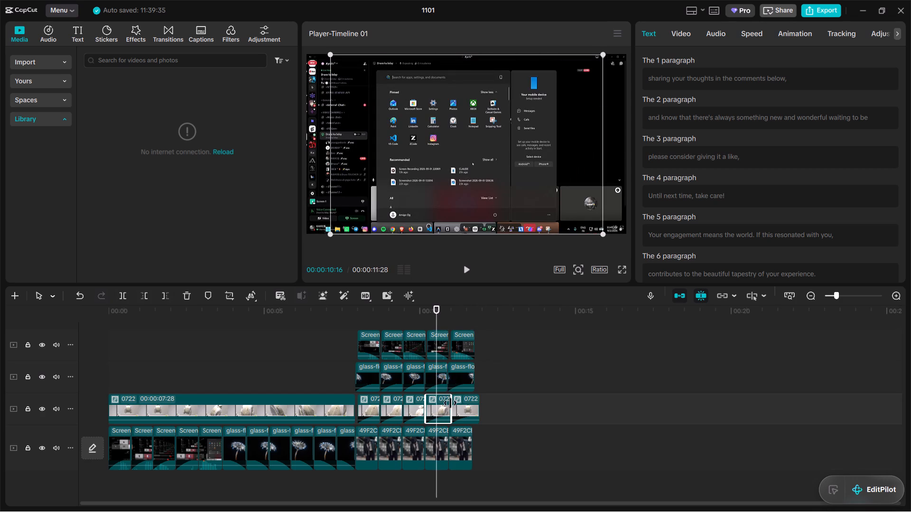
{"action": "left_click", "coordinate": [450, 406]}
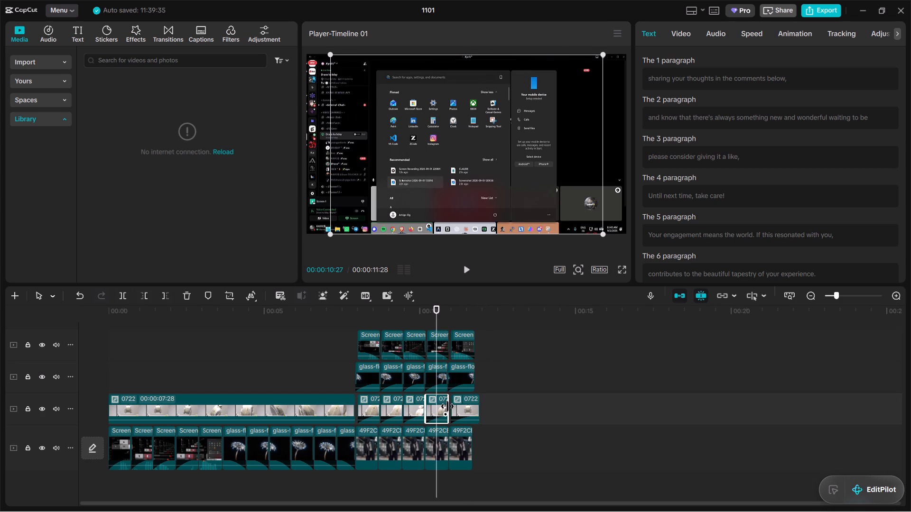
Align the fifth short 0722 clip's start with the playhead at 00:00:10:28 and trim its end to 00:00:11:23.
{"action": "left_click_drag", "start_coordinate": [435, 315], "coordinate": [441, 315]}
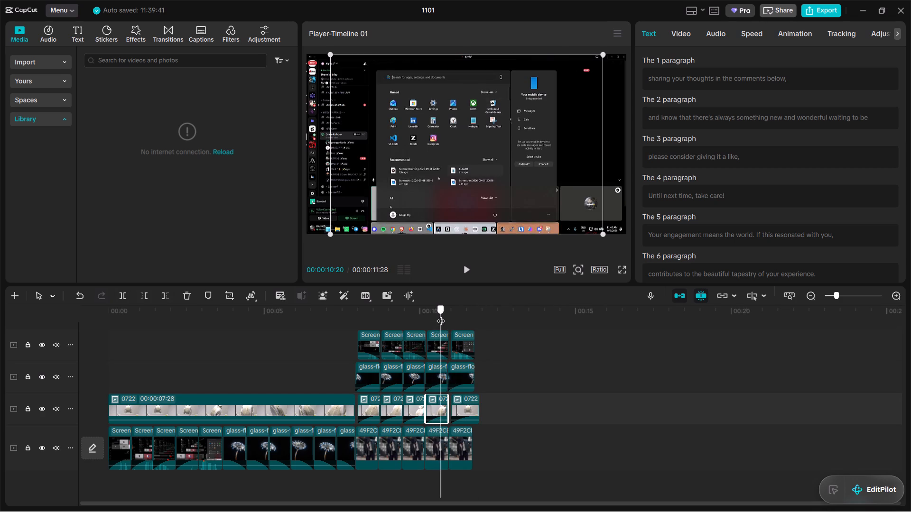
{"action": "left_click_drag", "start_coordinate": [441, 315], "coordinate": [451, 315]}
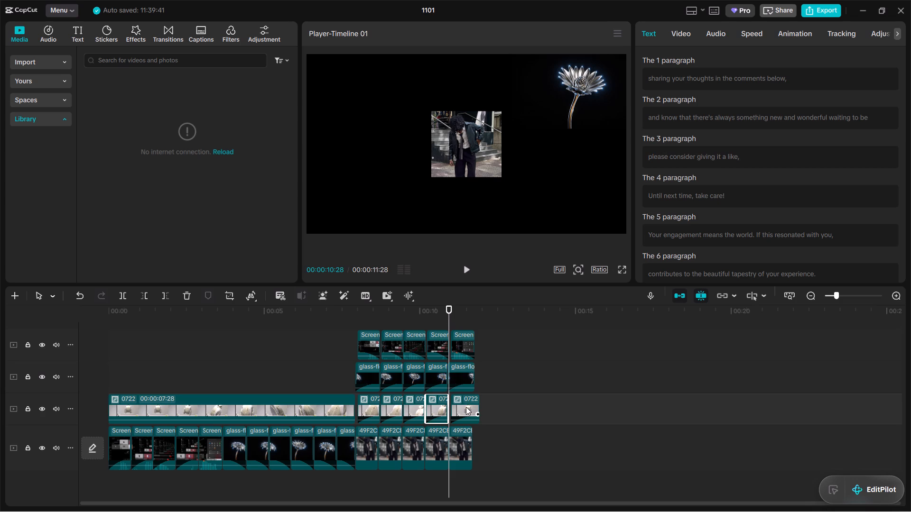
{"action": "left_click", "coordinate": [466, 407]}
{"action": "left_click", "coordinate": [465, 410]}
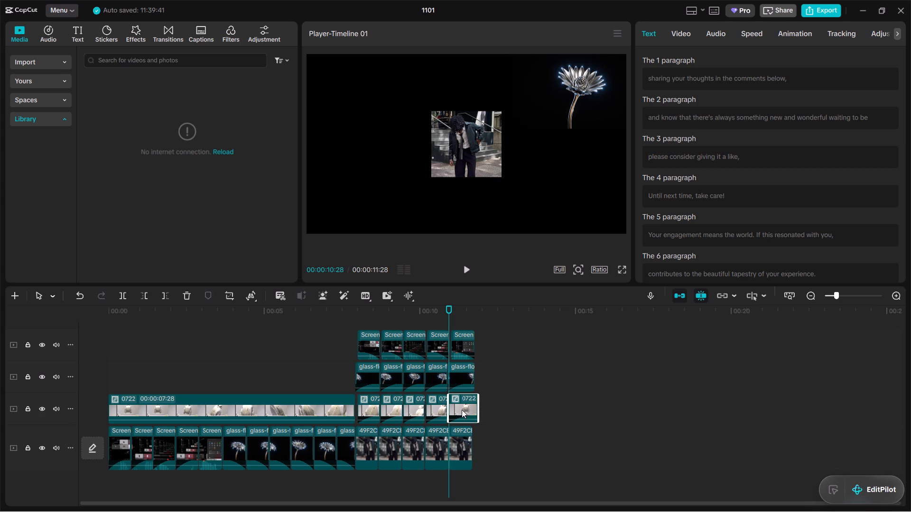
{"action": "left_click_drag", "start_coordinate": [480, 407], "coordinate": [478, 407]}
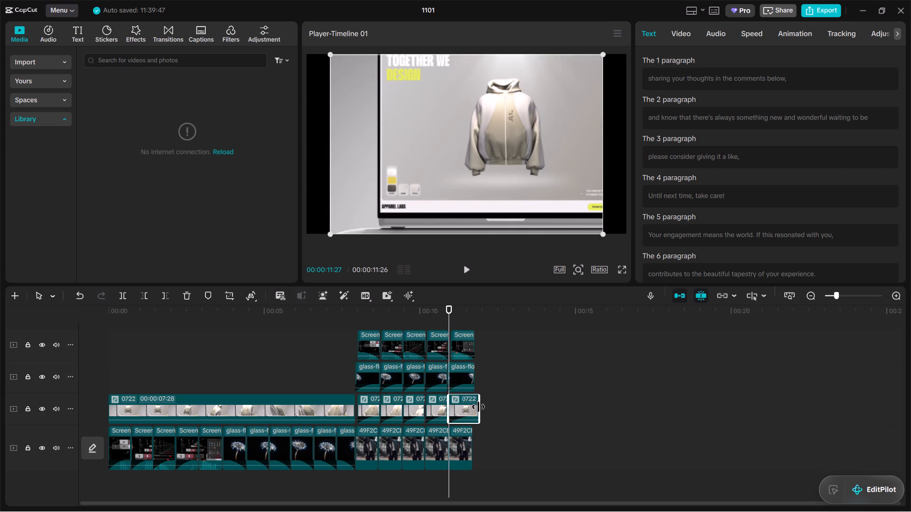
{"action": "left_click_drag", "start_coordinate": [478, 407], "coordinate": [475, 407]}
{"action": "left_click", "coordinate": [531, 407]}
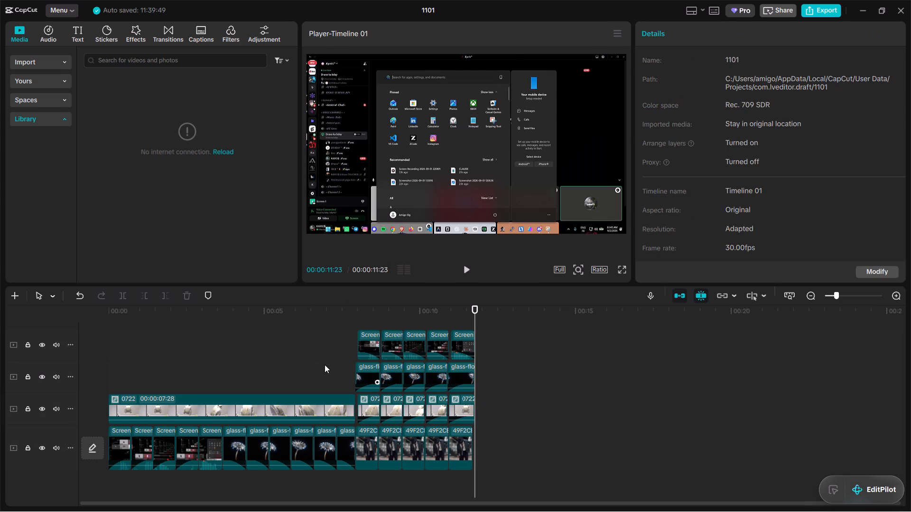
Trim the end of the long 0722 overlay clip so that it lasts 00:00:07:24.
{"action": "scroll", "coordinate": [293, 354], "scroll_direction": "up", "scroll_amount": 1}
{"action": "scroll", "coordinate": [292, 354], "scroll_direction": "down", "scroll_amount": 2}
{"action": "left_click_drag", "start_coordinate": [475, 320], "coordinate": [337, 329]}
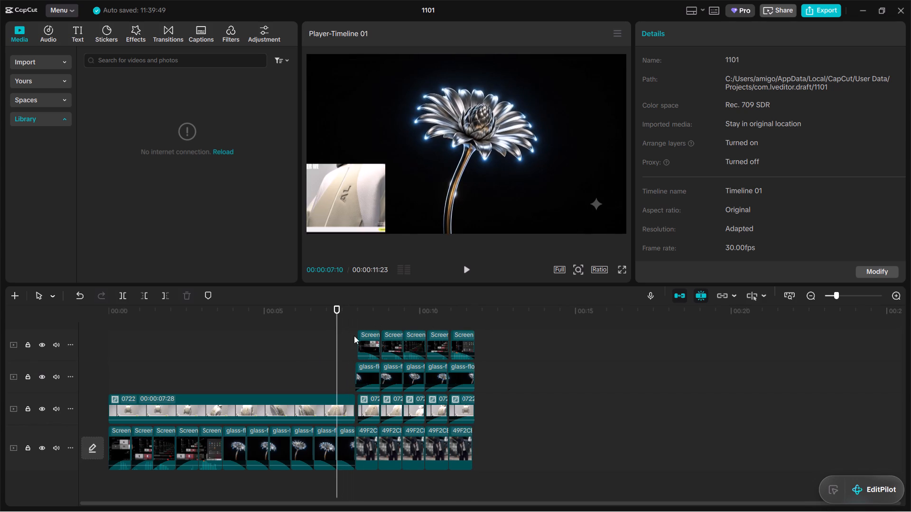
{"action": "left_click", "coordinate": [364, 409]}
{"action": "left_click", "coordinate": [315, 403]}
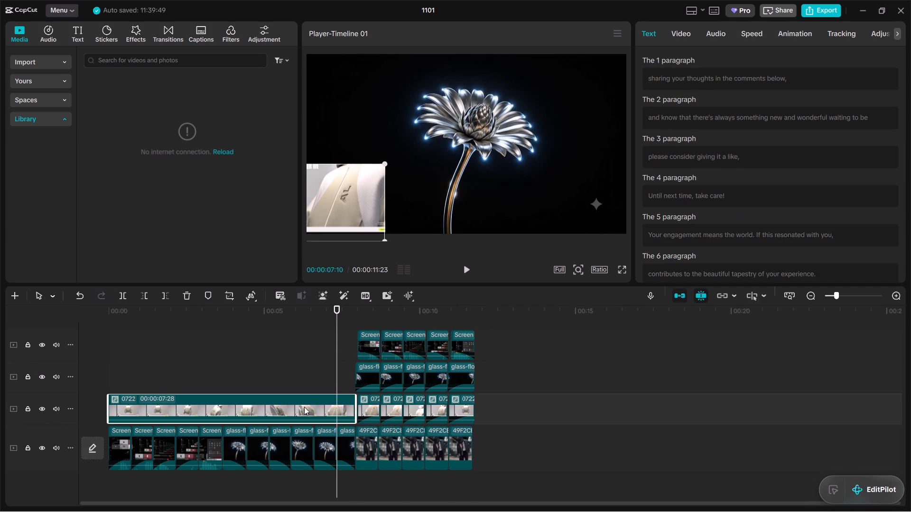
{"action": "left_click_drag", "start_coordinate": [313, 404], "coordinate": [304, 404]}
{"action": "left_click_drag", "start_coordinate": [356, 408], "coordinate": [349, 408]}
{"action": "left_click", "coordinate": [516, 412]}
Shift the first short 0722 clip earlier to the start of the first 49F2C clip and extend its end to the second 0722 clip.
{"action": "left_click", "coordinate": [366, 408]}
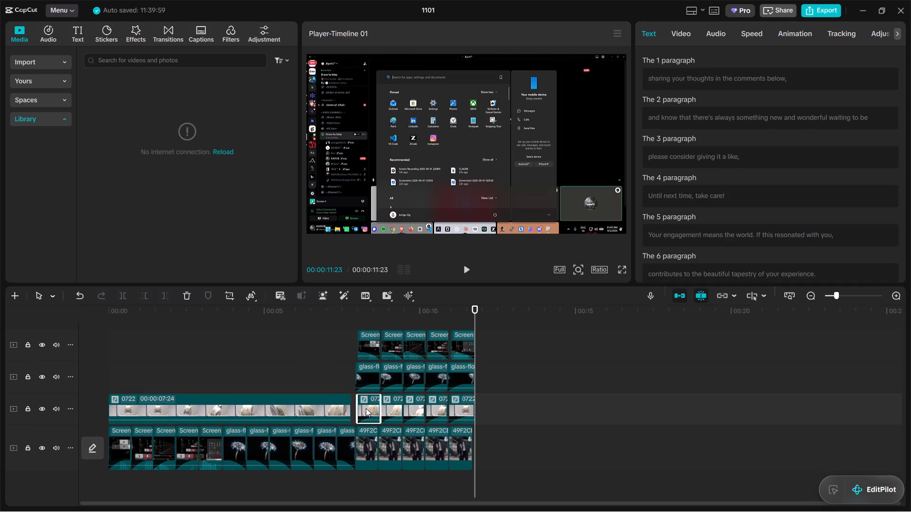
{"action": "left_click_drag", "start_coordinate": [366, 410], "coordinate": [361, 410]}
{"action": "left_click", "coordinate": [531, 404]}
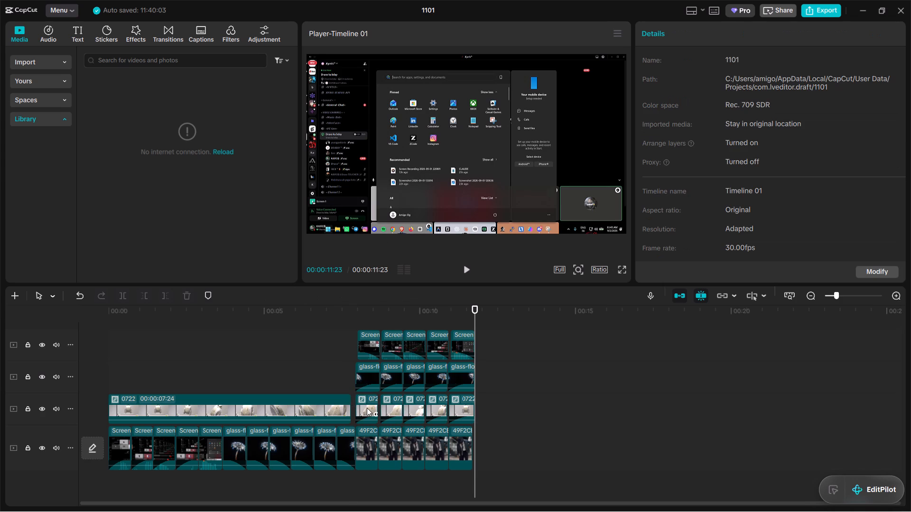
{"action": "left_click", "coordinate": [367, 408]}
{"action": "left_click", "coordinate": [377, 409]}
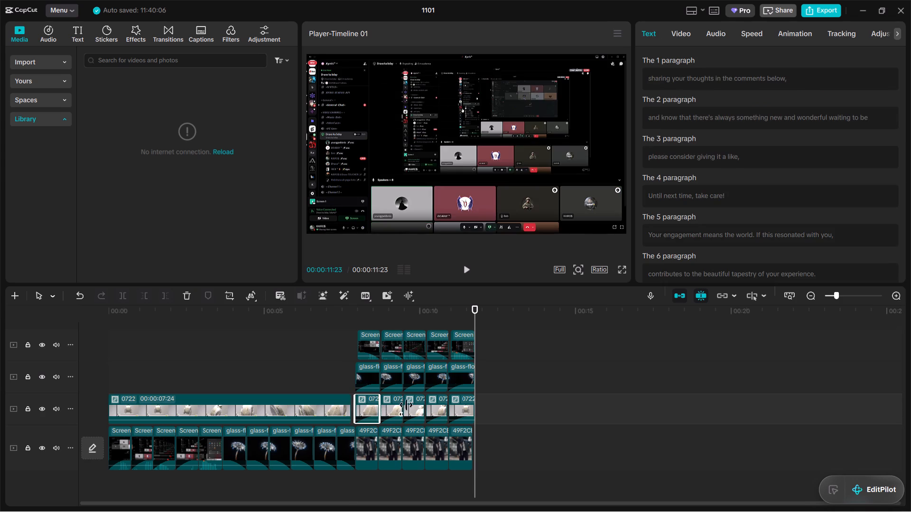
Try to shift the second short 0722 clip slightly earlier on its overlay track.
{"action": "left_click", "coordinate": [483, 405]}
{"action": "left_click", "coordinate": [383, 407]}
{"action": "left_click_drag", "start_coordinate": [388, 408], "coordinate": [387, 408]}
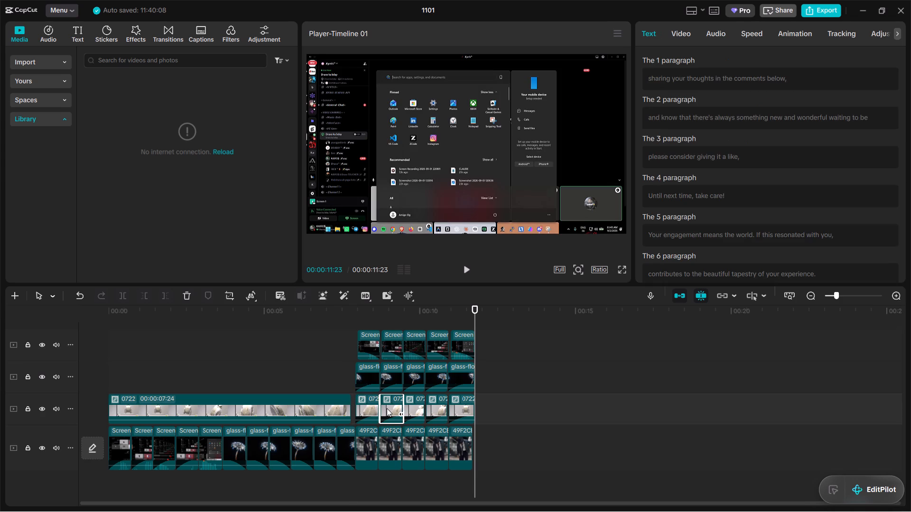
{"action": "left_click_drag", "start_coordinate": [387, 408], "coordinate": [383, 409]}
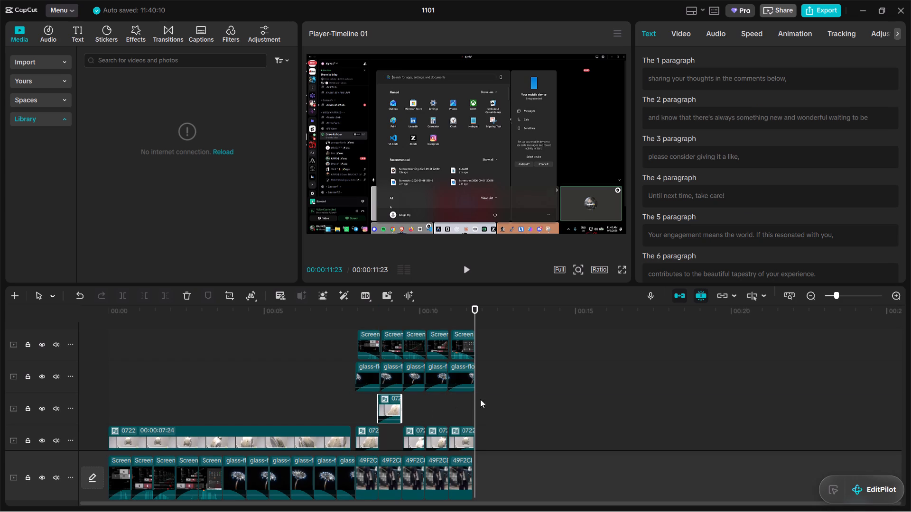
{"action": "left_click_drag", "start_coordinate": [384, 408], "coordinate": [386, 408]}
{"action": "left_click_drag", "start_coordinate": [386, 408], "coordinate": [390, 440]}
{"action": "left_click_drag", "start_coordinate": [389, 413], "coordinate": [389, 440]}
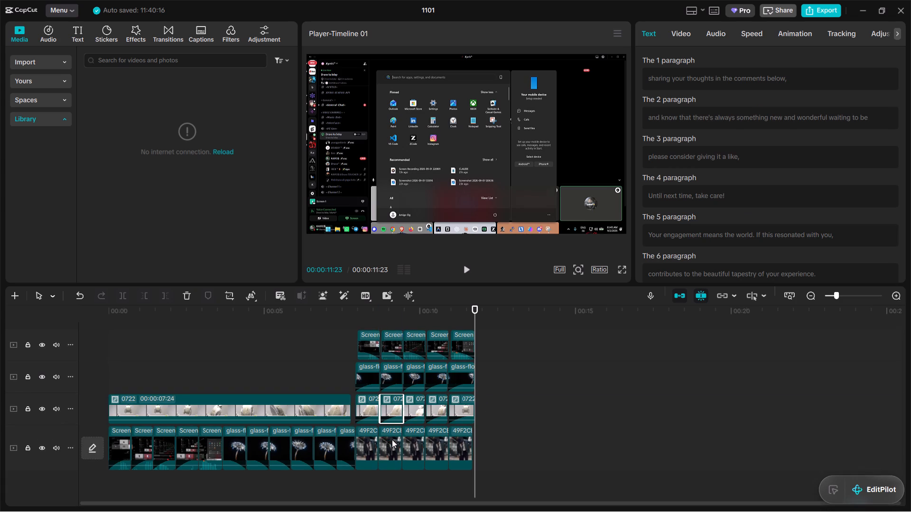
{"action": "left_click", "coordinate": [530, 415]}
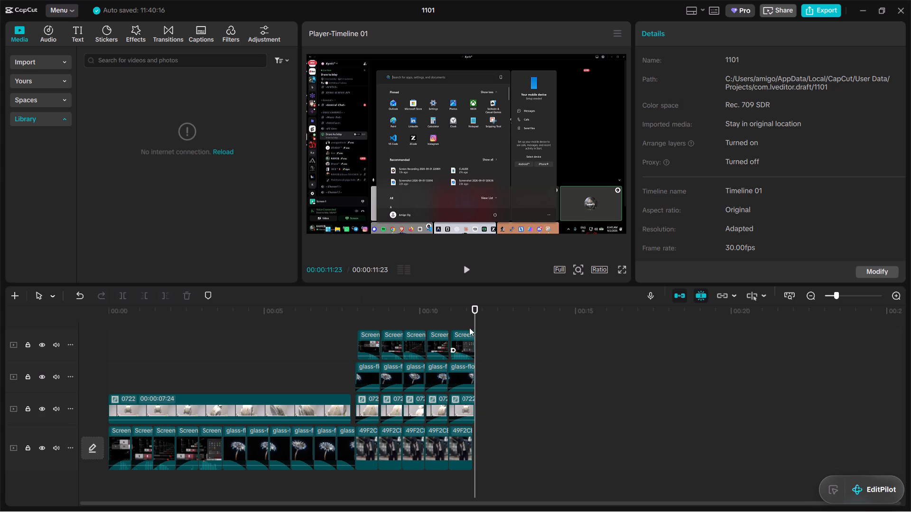
Trim the starts of the first glass-flower overlay clip and the first short 0722 clip to line up with the first Screen overlay clip.
{"action": "left_click", "coordinate": [473, 320]}
{"action": "left_click_drag", "start_coordinate": [474, 320], "coordinate": [354, 328]}
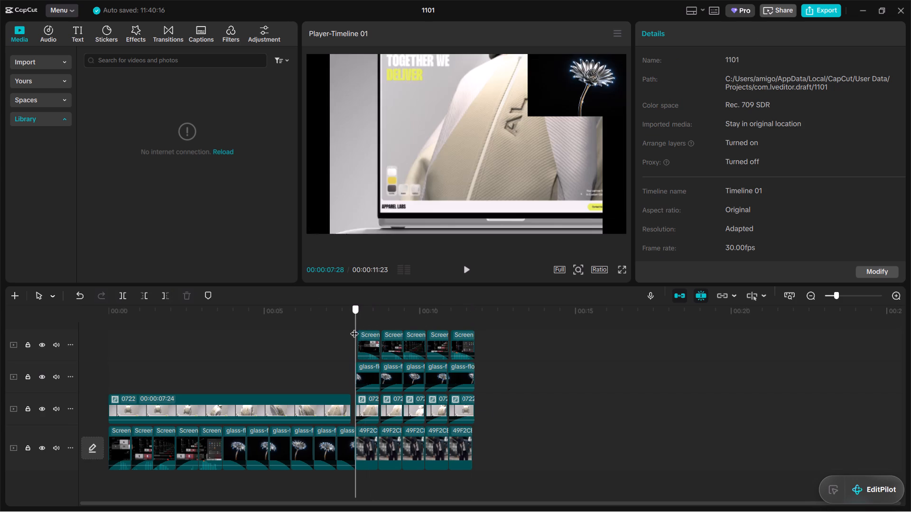
{"action": "left_click_drag", "start_coordinate": [354, 328], "coordinate": [363, 329]}
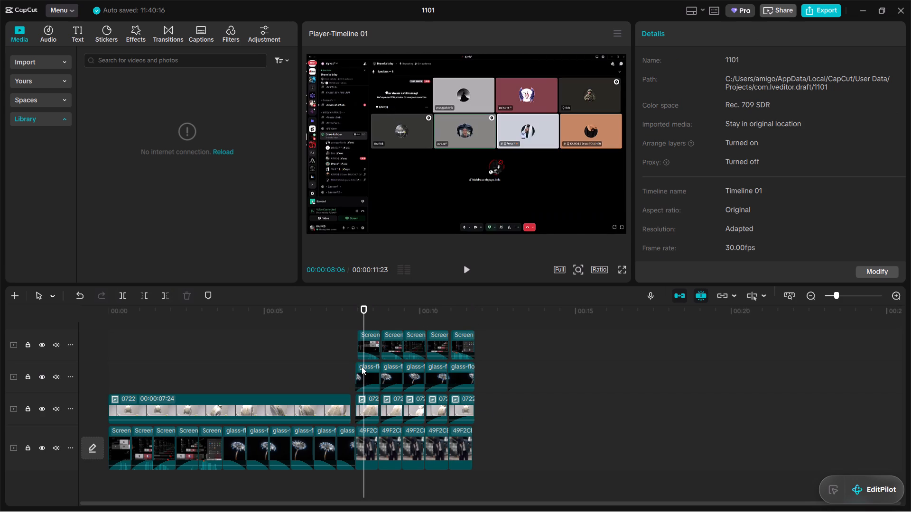
{"action": "left_click", "coordinate": [365, 347]}
{"action": "left_click", "coordinate": [502, 362]}
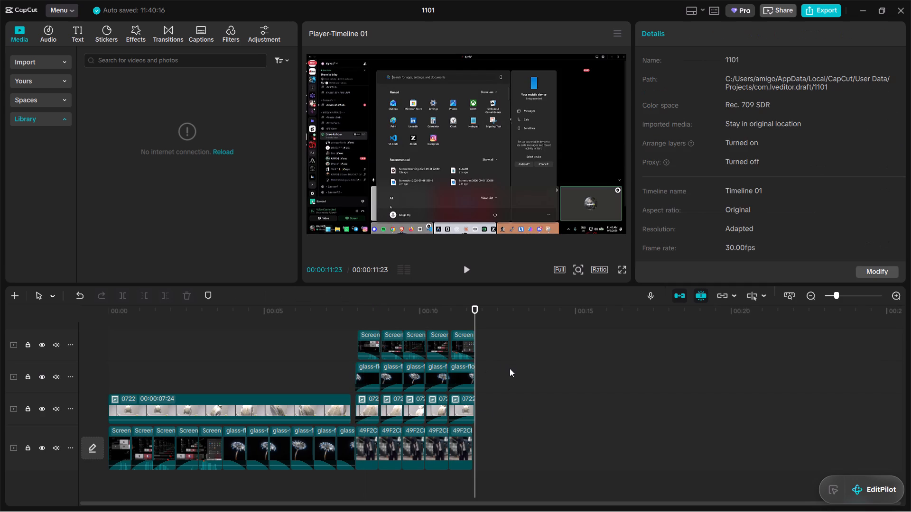
{"action": "left_click_drag", "start_coordinate": [356, 375], "coordinate": [357, 375]}
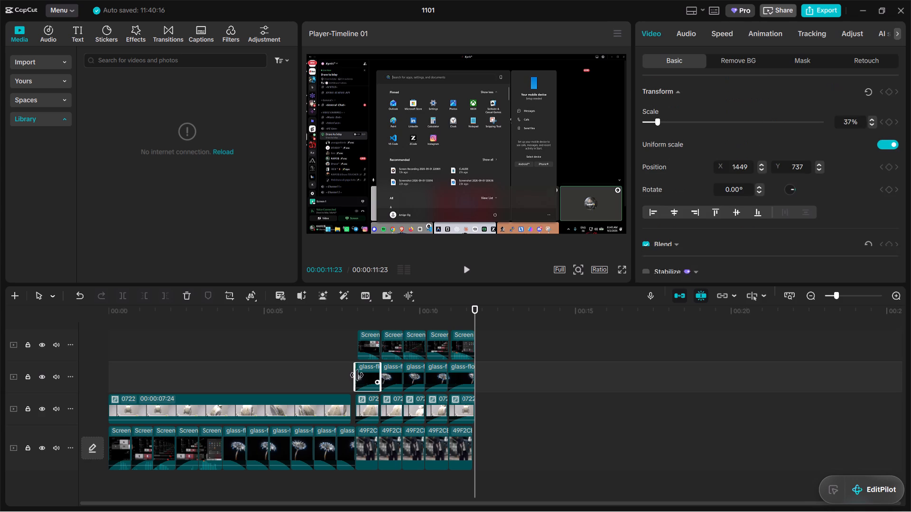
{"action": "left_click_drag", "start_coordinate": [357, 375], "coordinate": [361, 375]}
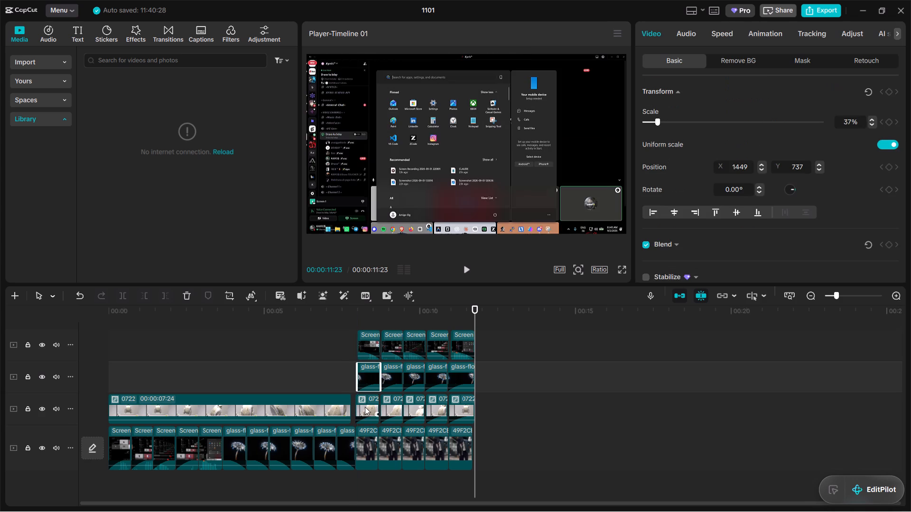
{"action": "left_click", "coordinate": [365, 407]}
{"action": "left_click_drag", "start_coordinate": [355, 407], "coordinate": [360, 407]}
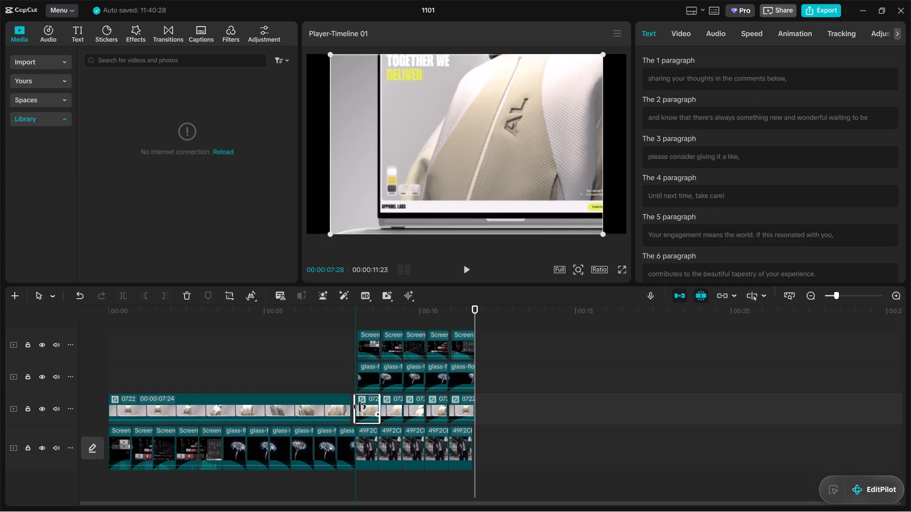
{"action": "left_click_drag", "start_coordinate": [360, 407], "coordinate": [362, 407]}
{"action": "left_click", "coordinate": [549, 409]}
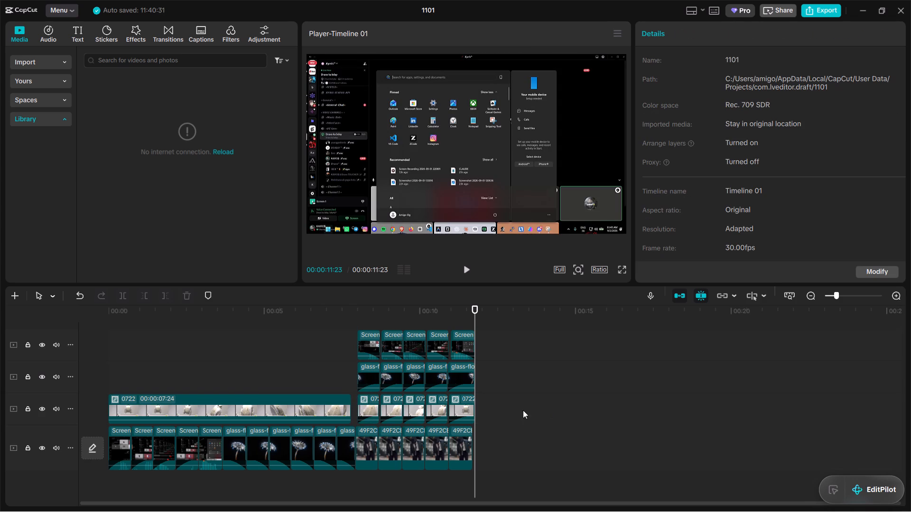
Delete the long 0722 overlay clip of 00:00:07:24.
{"action": "left_click", "coordinate": [288, 410]}
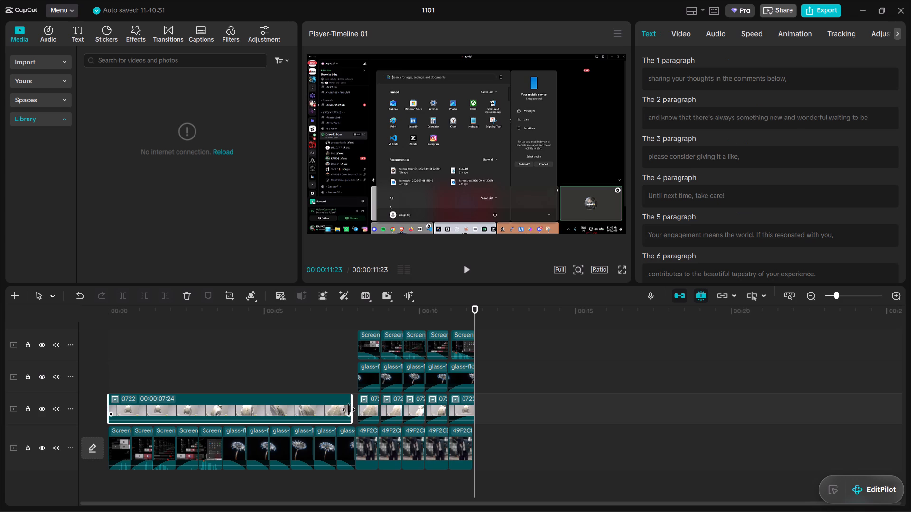
{"action": "key", "text": "Delete"}
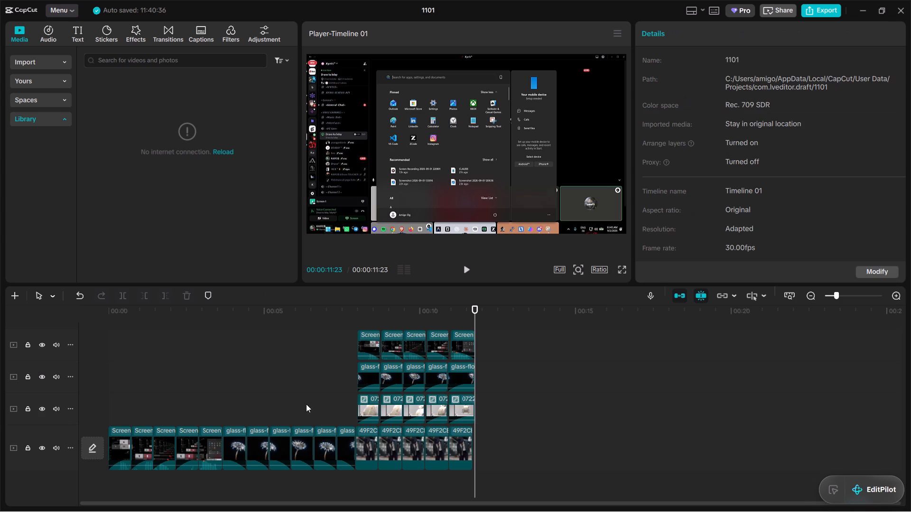
At 00:00:08:20, scale the first Screen overlay clip to about 36% and place it just below the frame's centre.
{"action": "scroll", "coordinate": [312, 406], "scroll_direction": "down", "scroll_amount": 2}
{"action": "left_click_drag", "start_coordinate": [474, 319], "coordinate": [377, 319]}
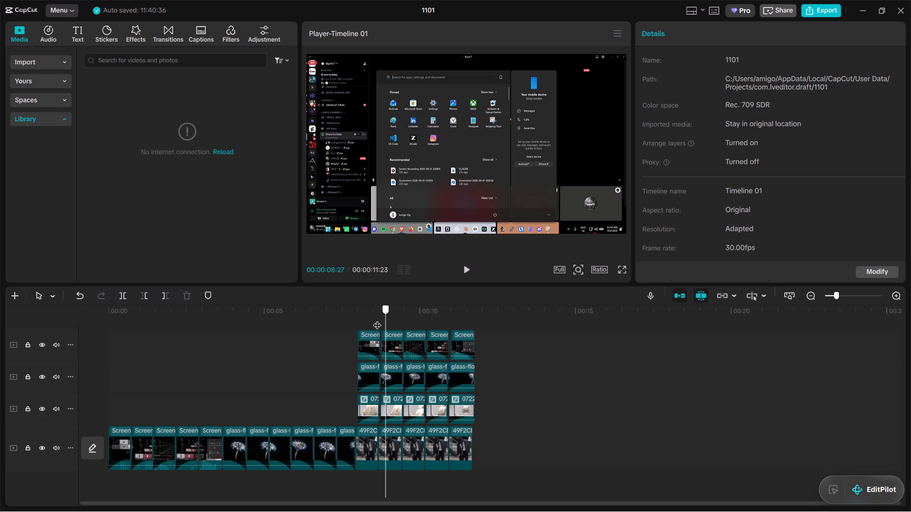
{"action": "left_click_drag", "start_coordinate": [377, 319], "coordinate": [378, 324]}
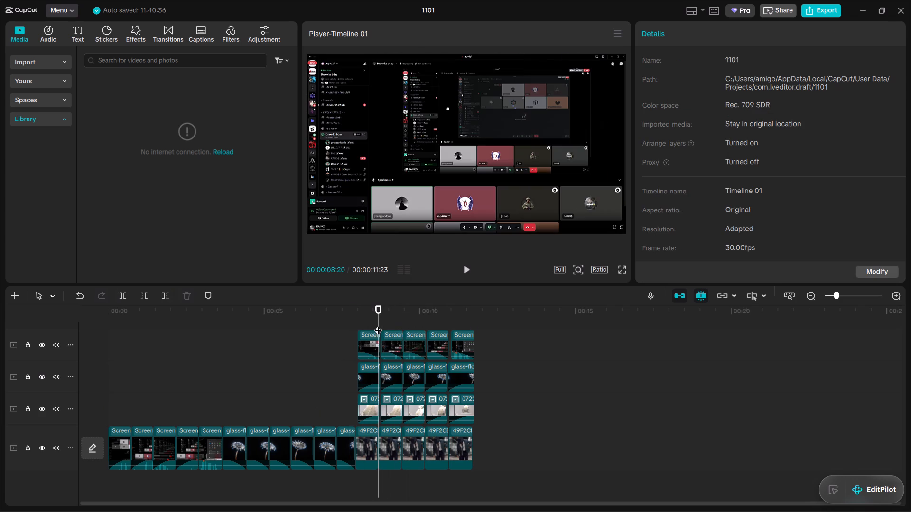
{"action": "left_click", "coordinate": [369, 346]}
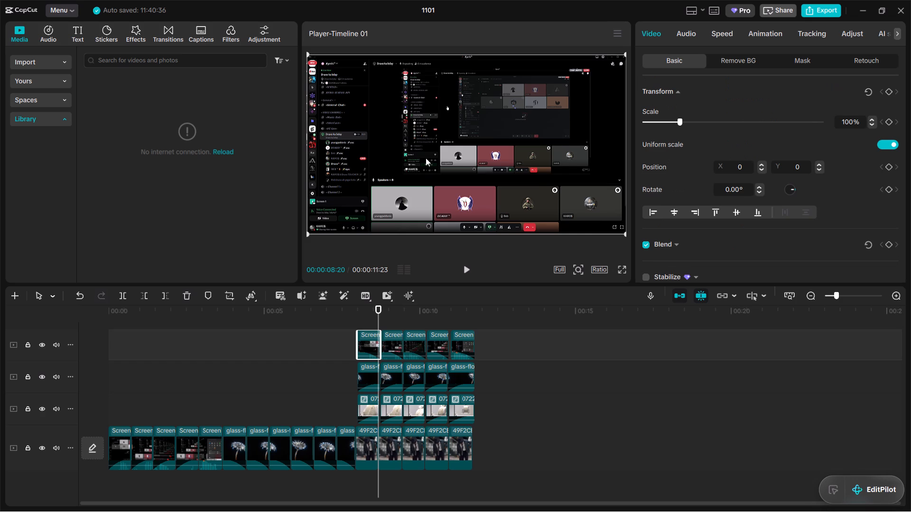
{"action": "left_click_drag", "start_coordinate": [624, 233], "coordinate": [483, 160]}
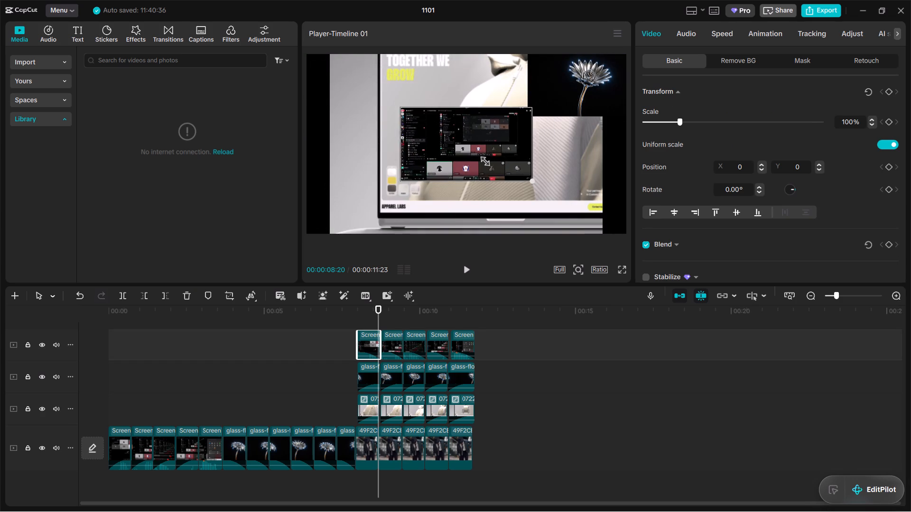
{"action": "left_click_drag", "start_coordinate": [483, 160], "coordinate": [466, 159]}
{"action": "left_click_drag", "start_coordinate": [459, 147], "coordinate": [462, 155]}
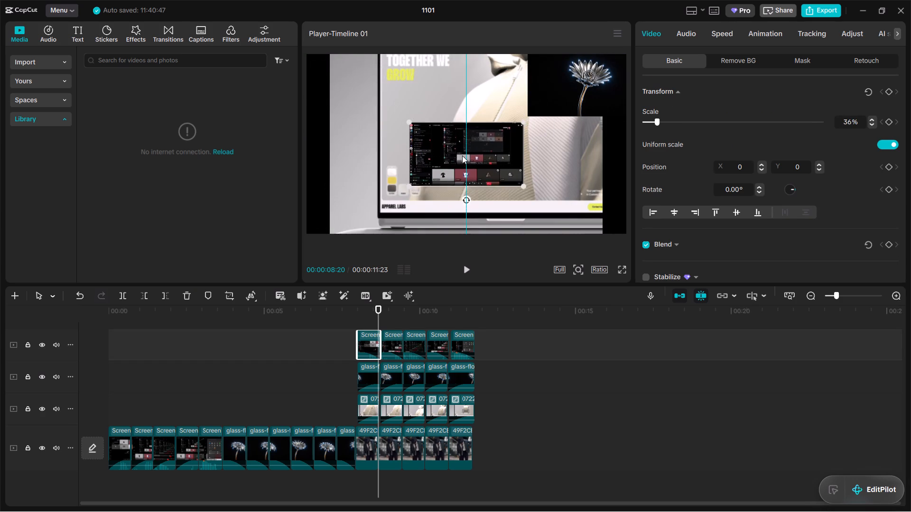
{"action": "left_click_drag", "start_coordinate": [462, 155], "coordinate": [460, 155]}
Shrink the first short 0722 overlay to about a third of the frame's width and place it near the frame's lower-left corner.
{"action": "left_click", "coordinate": [589, 149]}
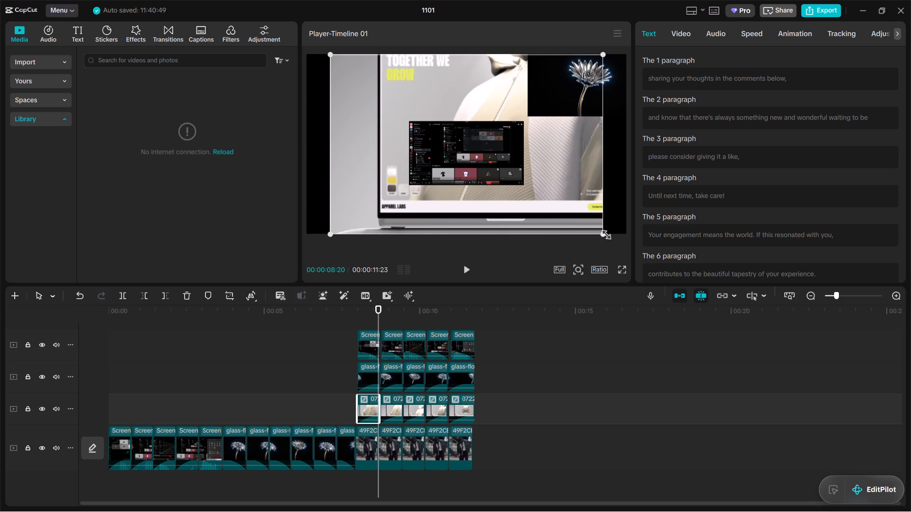
{"action": "left_click_drag", "start_coordinate": [604, 233], "coordinate": [488, 170]}
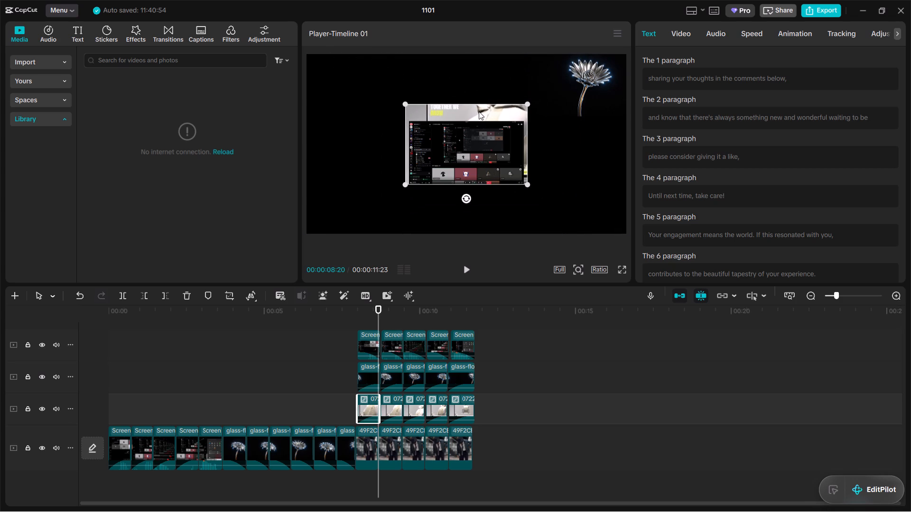
{"action": "left_click_drag", "start_coordinate": [479, 111], "coordinate": [386, 153]}
{"action": "left_click_drag", "start_coordinate": [435, 227], "coordinate": [423, 227]}
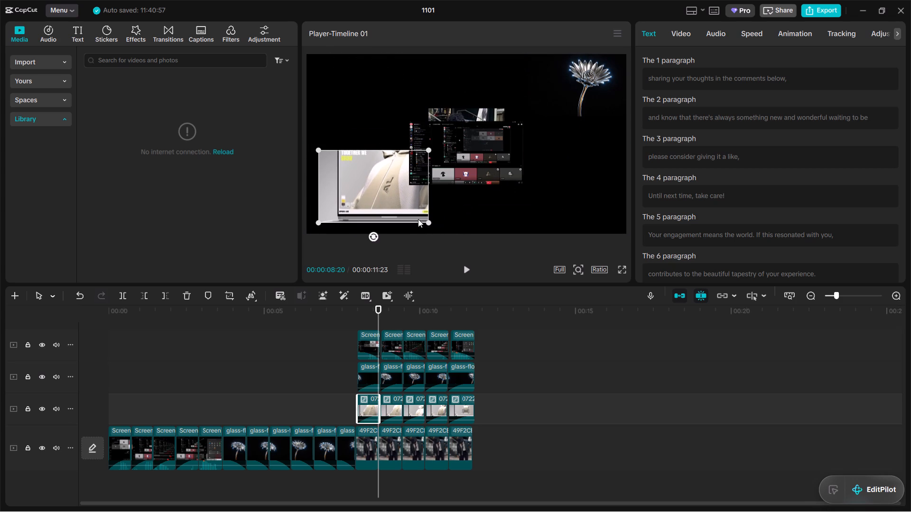
{"action": "left_click_drag", "start_coordinate": [395, 192], "coordinate": [387, 199]}
{"action": "left_click", "coordinate": [462, 197]}
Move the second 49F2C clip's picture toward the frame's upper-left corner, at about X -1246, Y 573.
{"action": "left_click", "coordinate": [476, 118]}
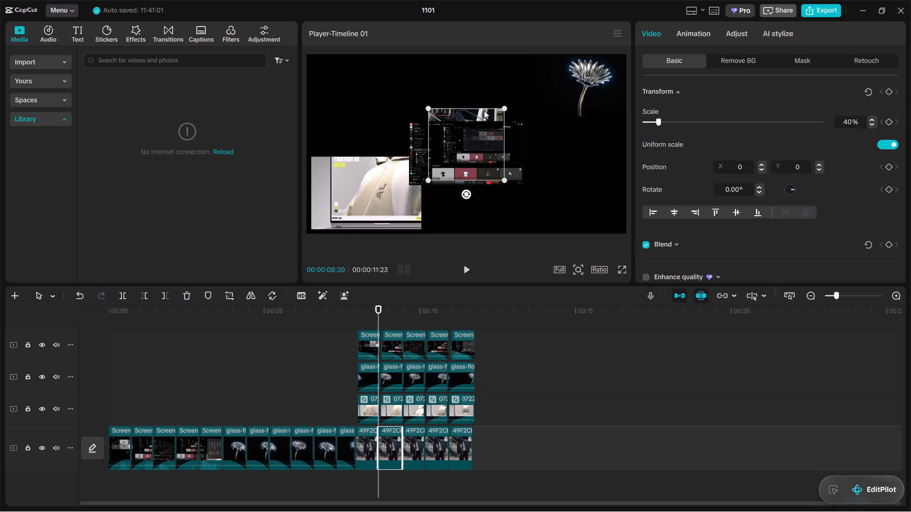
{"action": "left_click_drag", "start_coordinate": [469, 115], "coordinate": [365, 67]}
Scale the first Screen overlay clip to about 34% and place it at the centre of the frame.
{"action": "left_click", "coordinate": [452, 141]}
{"action": "left_click_drag", "start_coordinate": [476, 157], "coordinate": [494, 151]}
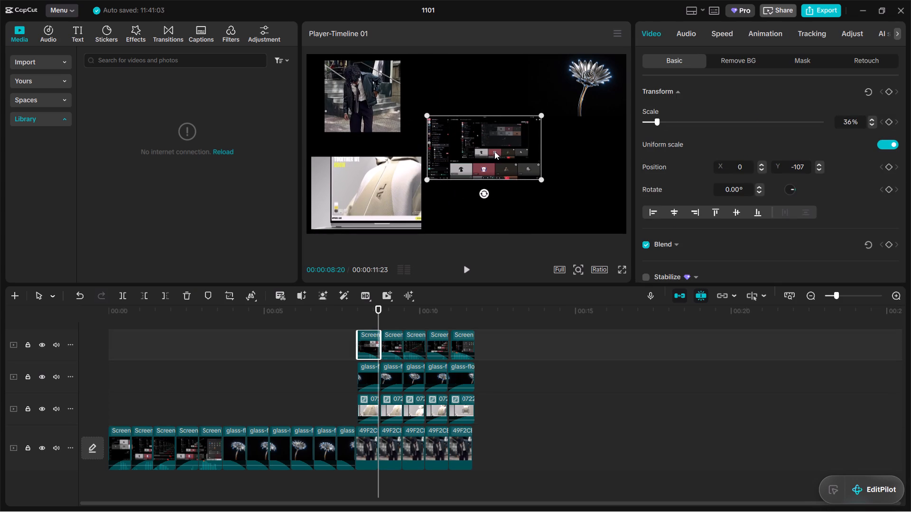
{"action": "left_click_drag", "start_coordinate": [494, 151], "coordinate": [490, 146]}
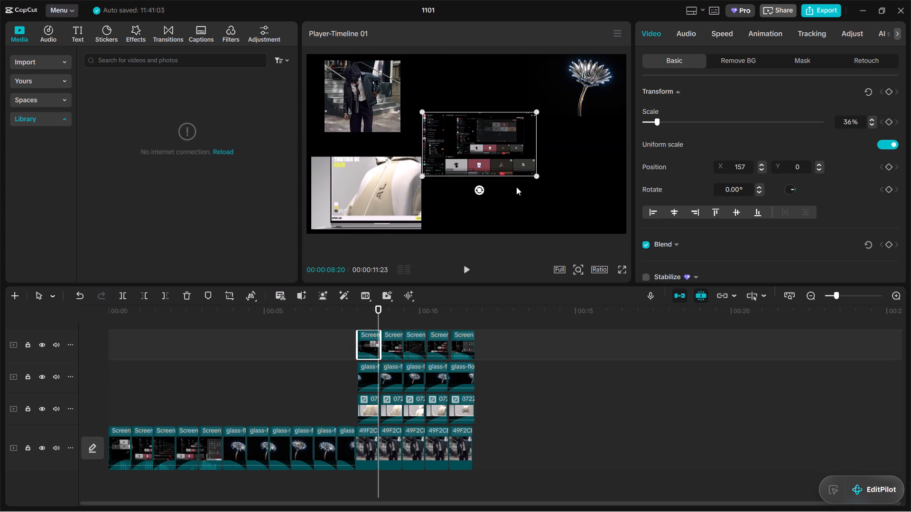
{"action": "left_click", "coordinate": [519, 190]}
{"action": "left_click", "coordinate": [510, 156]}
{"action": "left_click_drag", "start_coordinate": [535, 174], "coordinate": [529, 173]}
{"action": "left_click_drag", "start_coordinate": [522, 153], "coordinate": [527, 152]}
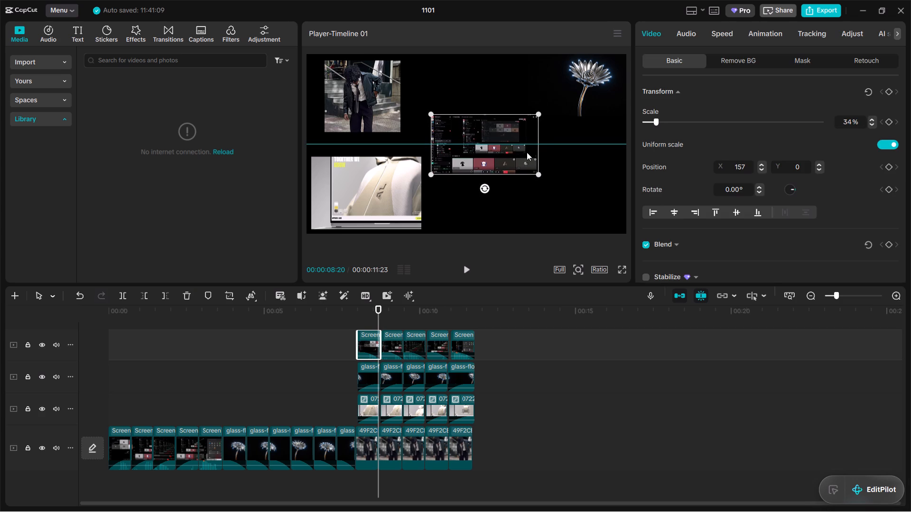
{"action": "left_click_drag", "start_coordinate": [527, 152], "coordinate": [519, 152]}
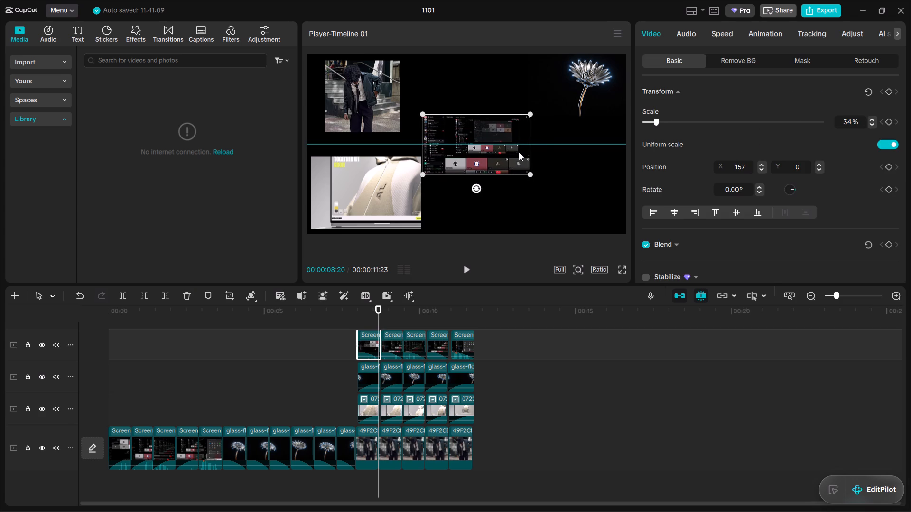
{"action": "left_click_drag", "start_coordinate": [519, 152], "coordinate": [507, 152]}
{"action": "left_click", "coordinate": [505, 205]}
Shrink the first short 0722 overlay a little more and fit it into the frame's lower-left corner.
{"action": "left_click", "coordinate": [391, 191]}
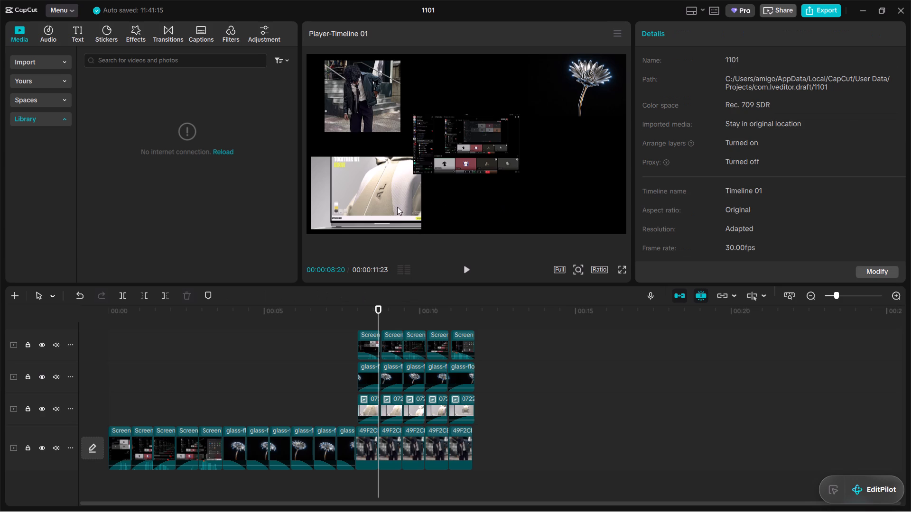
{"action": "left_click", "coordinate": [397, 207]}
{"action": "left_click_drag", "start_coordinate": [418, 231], "coordinate": [400, 221]}
{"action": "left_click_drag", "start_coordinate": [391, 177], "coordinate": [379, 184]}
{"action": "left_click_drag", "start_coordinate": [398, 233], "coordinate": [406, 238]}
{"action": "left_click", "coordinate": [490, 201]}
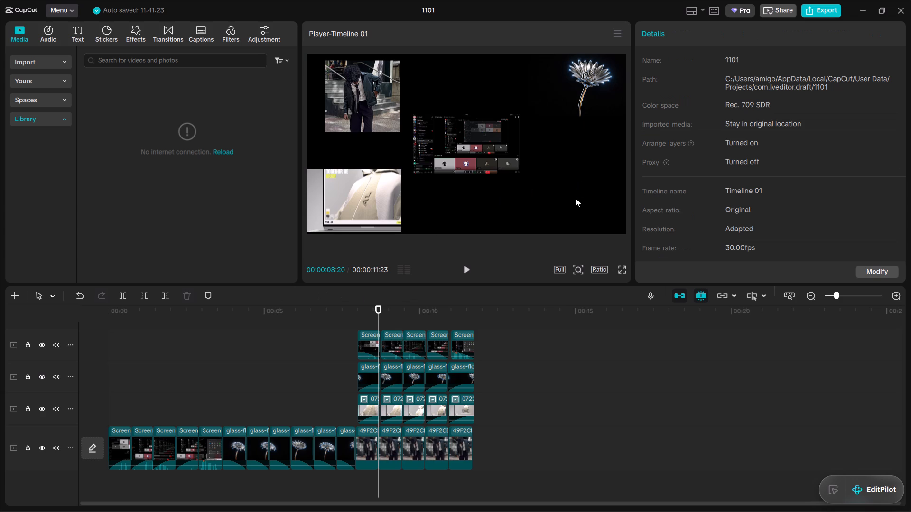
{"action": "left_click", "coordinate": [576, 198]}
{"action": "left_click", "coordinate": [561, 115]}
{"action": "left_click", "coordinate": [538, 171]}
Scale the second 49F2C clip to about 30% and place it near the frame's upper-left corner.
{"action": "left_click", "coordinate": [367, 100]}
{"action": "left_click_drag", "start_coordinate": [368, 93], "coordinate": [355, 88]}
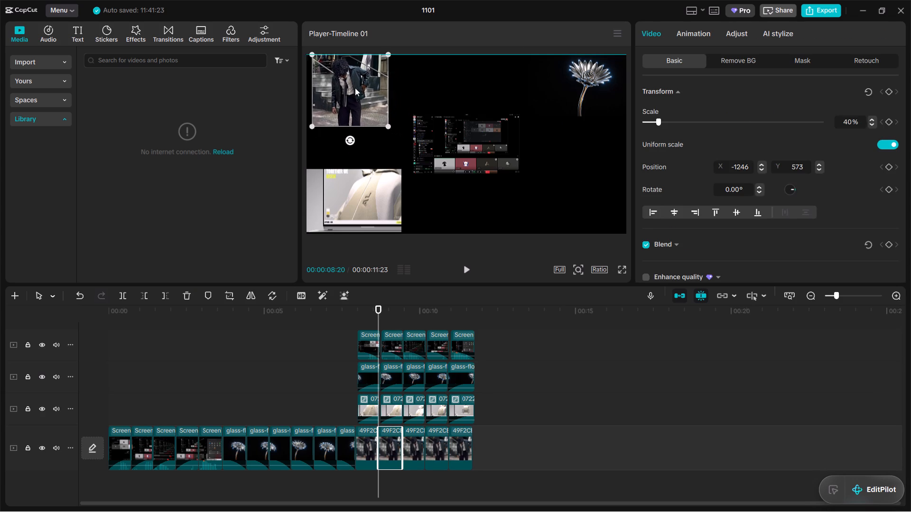
{"action": "left_click_drag", "start_coordinate": [355, 88], "coordinate": [348, 87]}
{"action": "left_click_drag", "start_coordinate": [356, 90], "coordinate": [365, 91]}
{"action": "left_click_drag", "start_coordinate": [390, 128], "coordinate": [368, 119]}
{"action": "left_click_drag", "start_coordinate": [366, 90], "coordinate": [346, 86]}
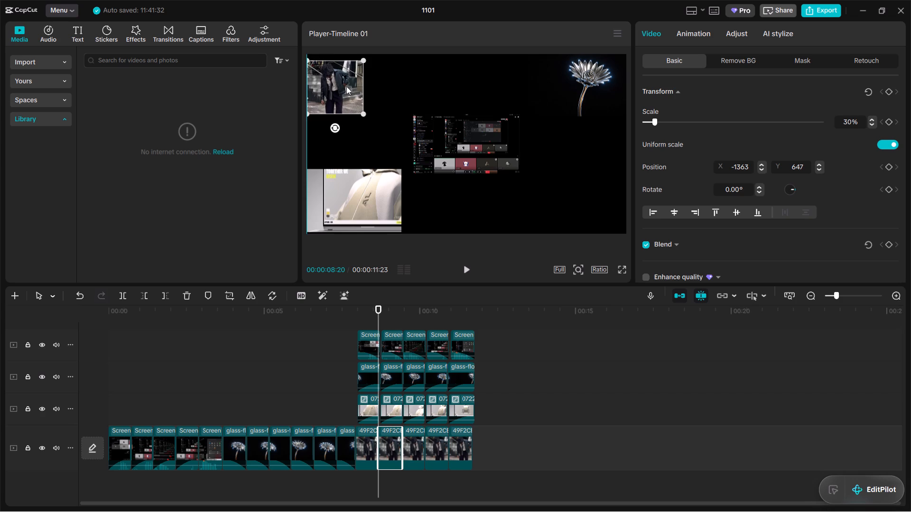
{"action": "left_click_drag", "start_coordinate": [346, 86], "coordinate": [353, 85]}
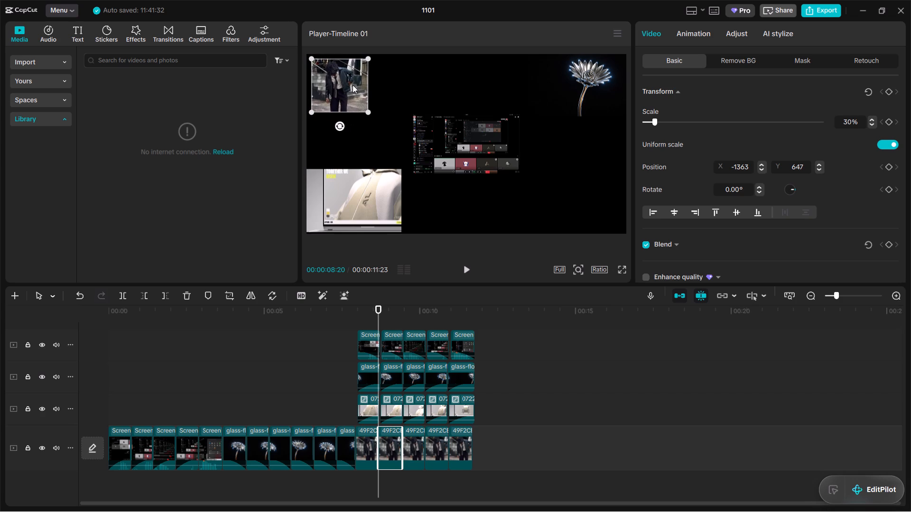
Move the second 49F2C clip's picture to the lower-right corner of the frame, below the flower.
{"action": "left_click_drag", "start_coordinate": [353, 85], "coordinate": [592, 198]}
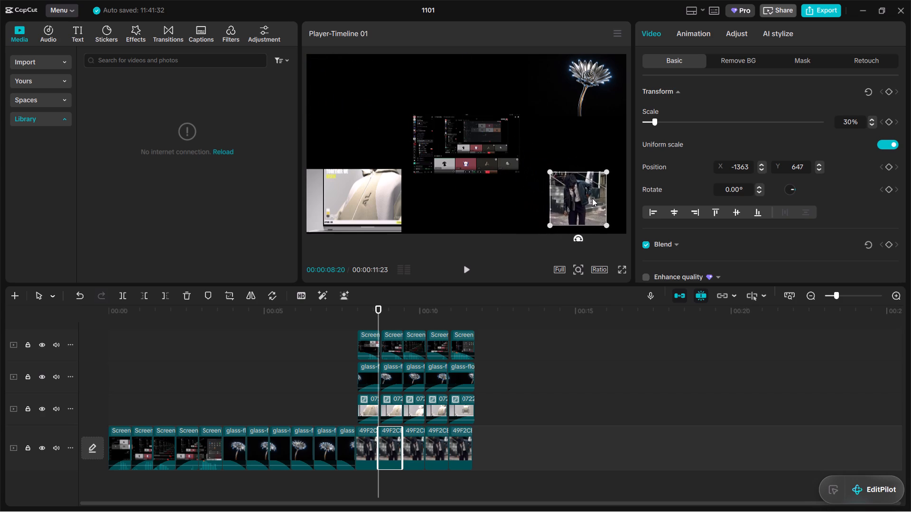
{"action": "left_click_drag", "start_coordinate": [592, 198], "coordinate": [604, 204]}
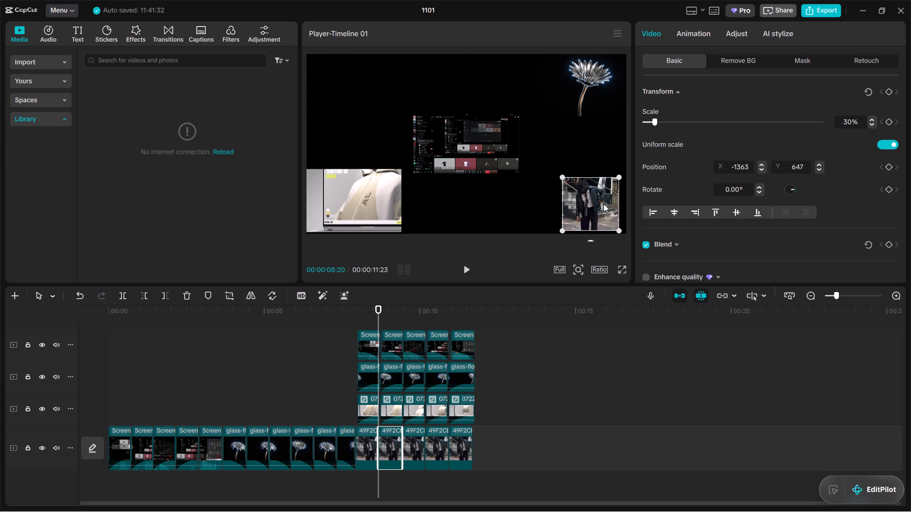
Enlarge the second 49F2C clip's picture to about 39% and position it in the frame's lower-right area, about X 1412, Y -599.
{"action": "left_click_drag", "start_coordinate": [604, 204], "coordinate": [601, 202]}
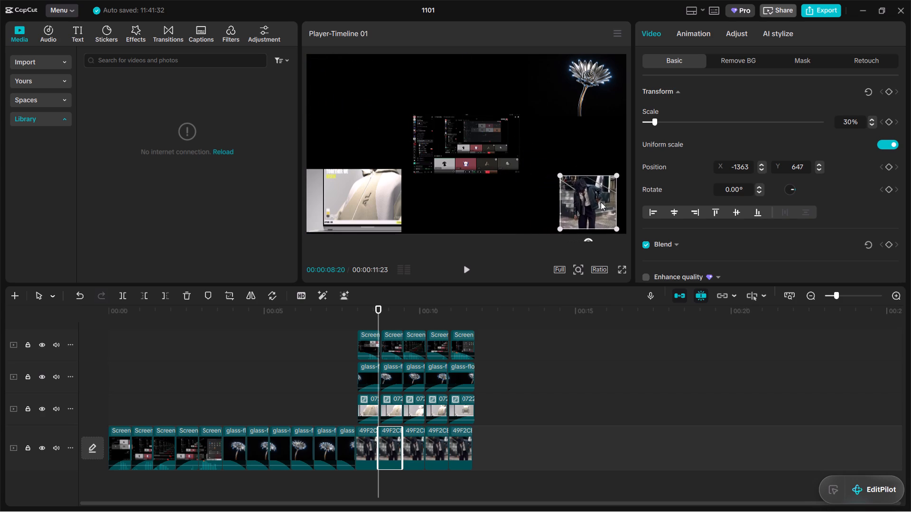
{"action": "left_click_drag", "start_coordinate": [601, 202], "coordinate": [609, 202]}
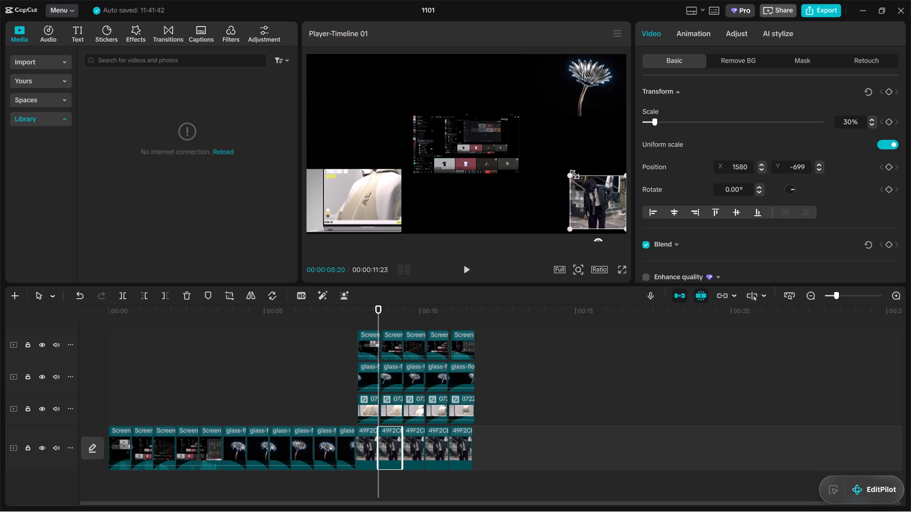
{"action": "left_click_drag", "start_coordinate": [567, 173], "coordinate": [551, 167]}
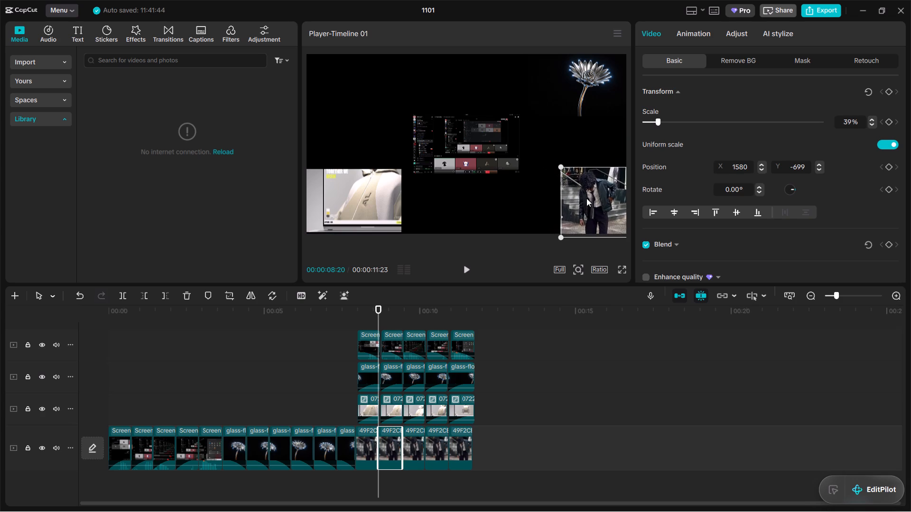
{"action": "left_click_drag", "start_coordinate": [586, 198], "coordinate": [571, 189]}
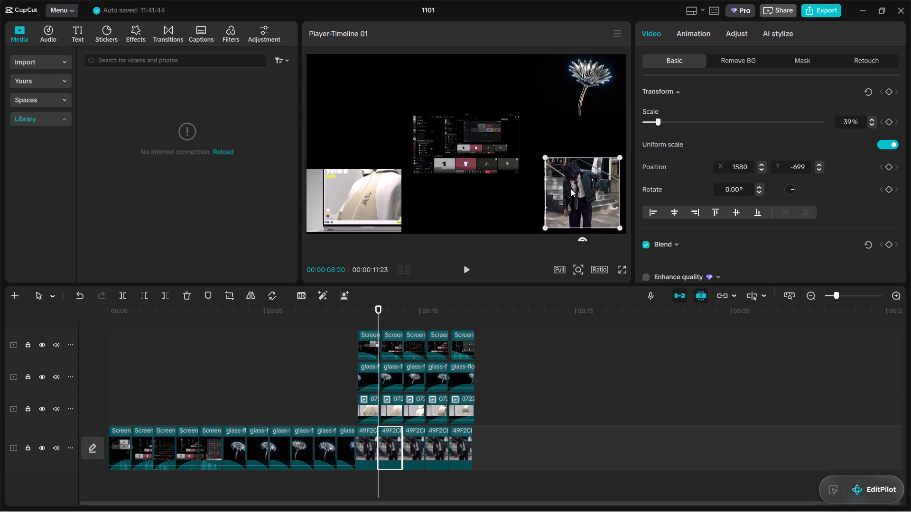
{"action": "left_click_drag", "start_coordinate": [571, 189], "coordinate": [572, 190]}
{"action": "left_click", "coordinate": [540, 128]}
{"action": "left_click", "coordinate": [554, 97]}
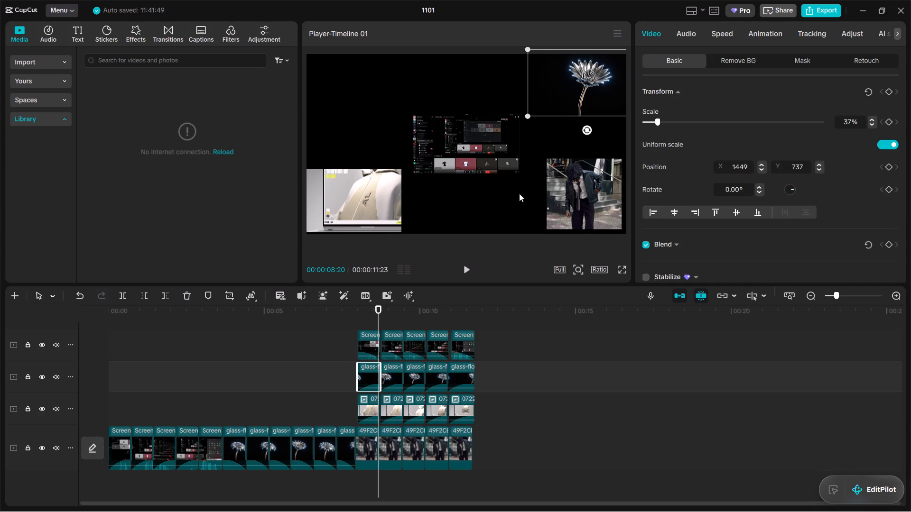
{"action": "left_click", "coordinate": [482, 203]}
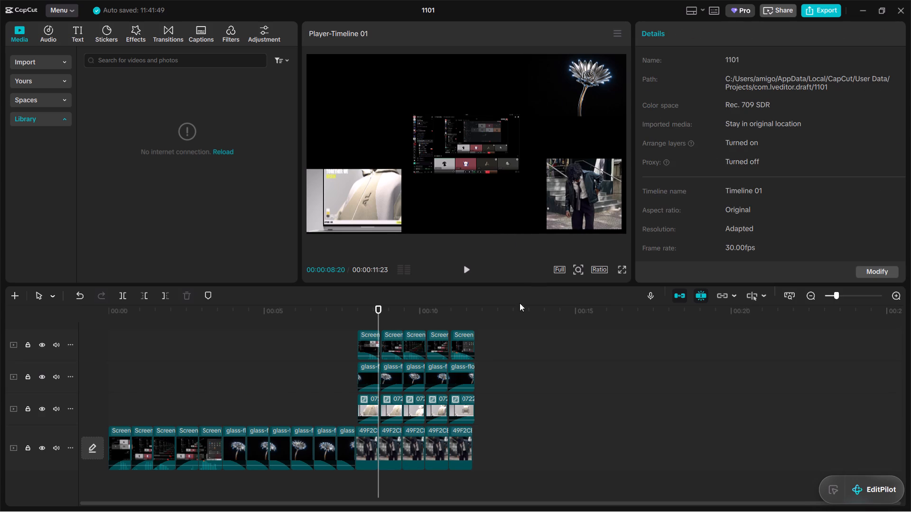
Move the first 49F2C clip's picture from behind the central Screen picture to the frame's lower-right area, about X 1382, Y -545.
{"action": "left_click_drag", "start_coordinate": [381, 314], "coordinate": [365, 314]}
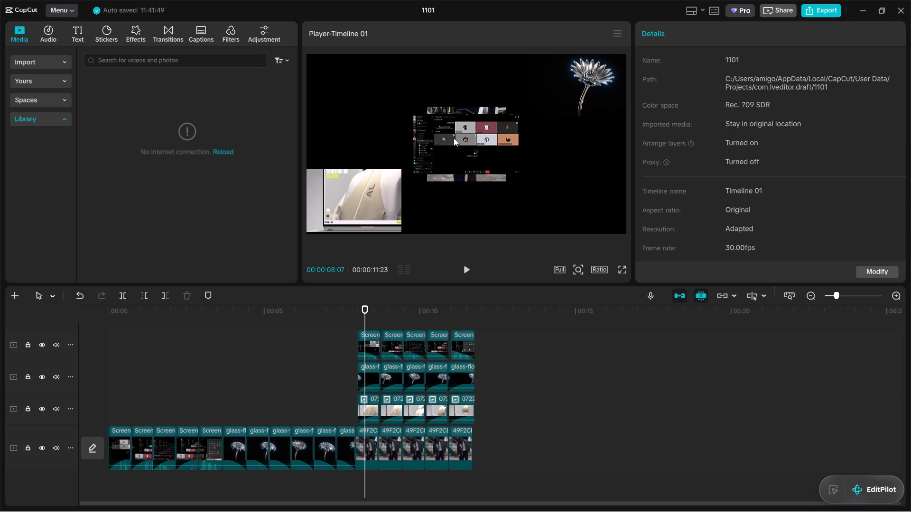
{"action": "left_click", "coordinate": [454, 138]}
{"action": "left_click", "coordinate": [467, 107]}
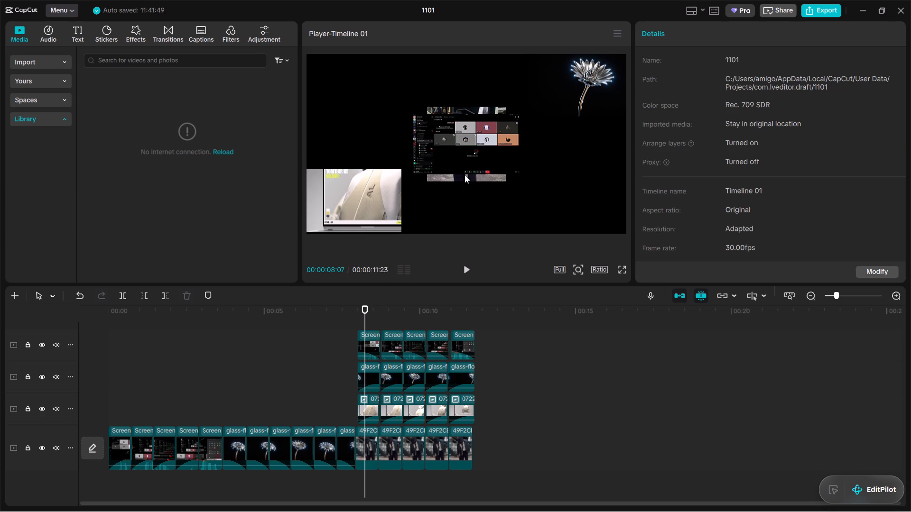
{"action": "left_click", "coordinate": [465, 175]}
{"action": "left_click_drag", "start_coordinate": [463, 175], "coordinate": [560, 206]}
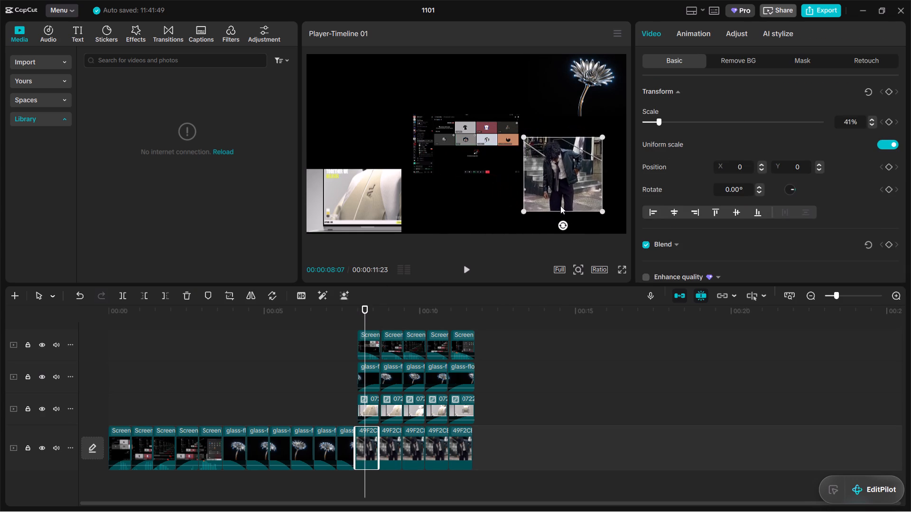
{"action": "left_click_drag", "start_coordinate": [560, 206], "coordinate": [577, 220]}
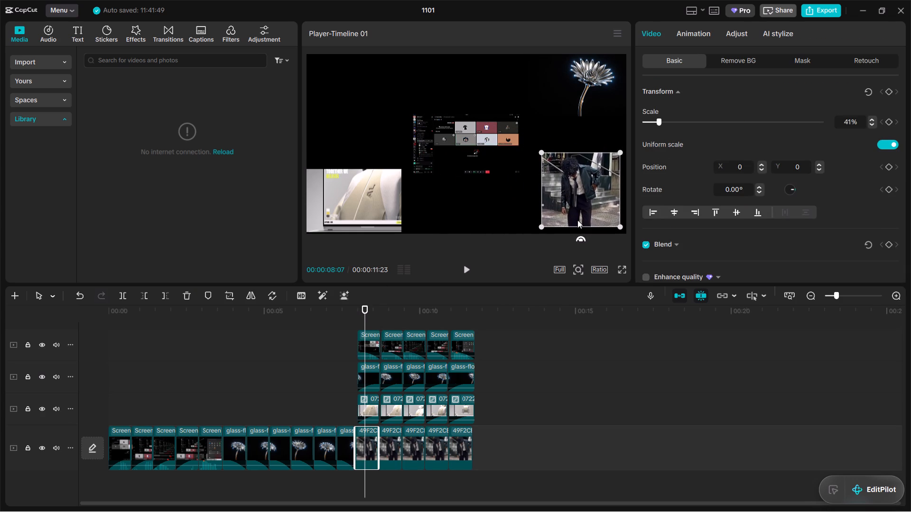
{"action": "left_click_drag", "start_coordinate": [577, 220], "coordinate": [578, 220]}
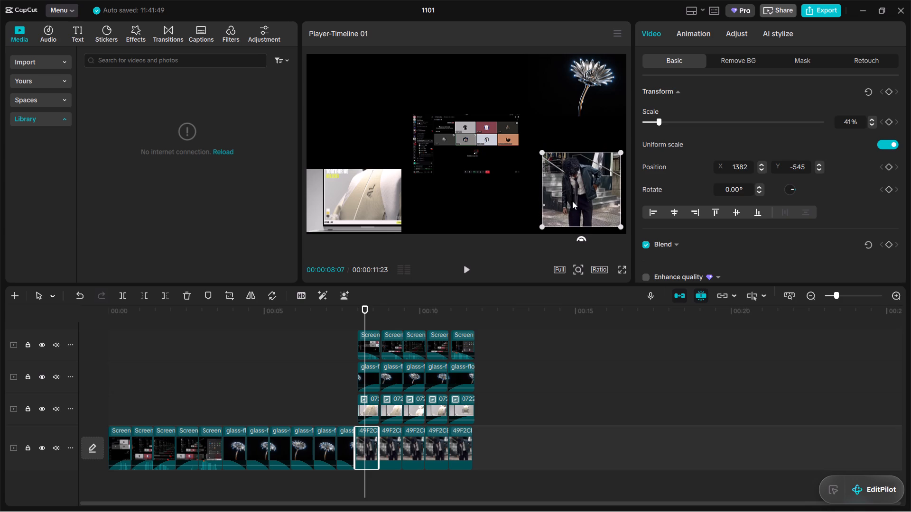
Scale the second Screen overlay clip down to about 40% at the centre of the frame.
{"action": "left_click_drag", "start_coordinate": [363, 313], "coordinate": [387, 311]}
{"action": "left_click", "coordinate": [388, 444]}
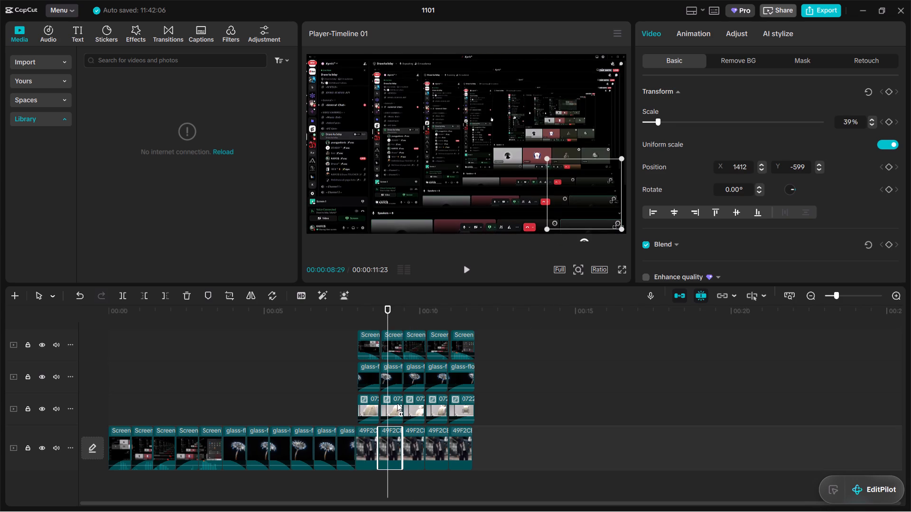
{"action": "left_click", "coordinate": [397, 402]}
{"action": "left_click", "coordinate": [395, 372]}
{"action": "left_click", "coordinate": [394, 349]}
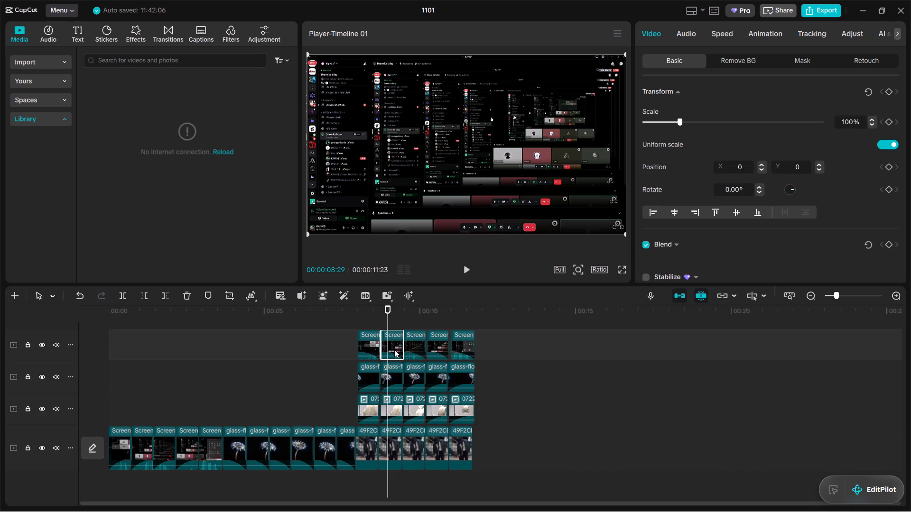
{"action": "left_click_drag", "start_coordinate": [623, 231], "coordinate": [554, 196]}
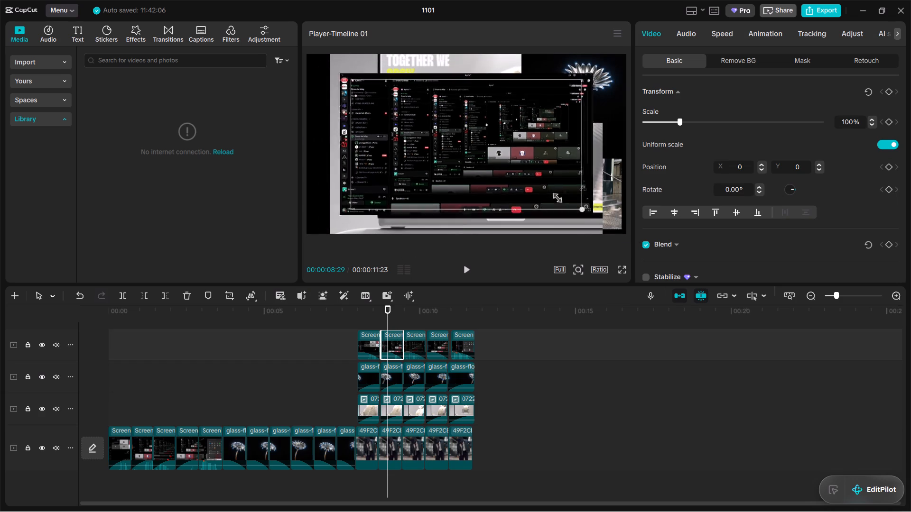
{"action": "left_click_drag", "start_coordinate": [554, 196], "coordinate": [477, 160]}
Shrink the second 0722 overlay clip to roughly a third of the frame width and place it in the lower-left corner.
{"action": "left_click", "coordinate": [462, 209]}
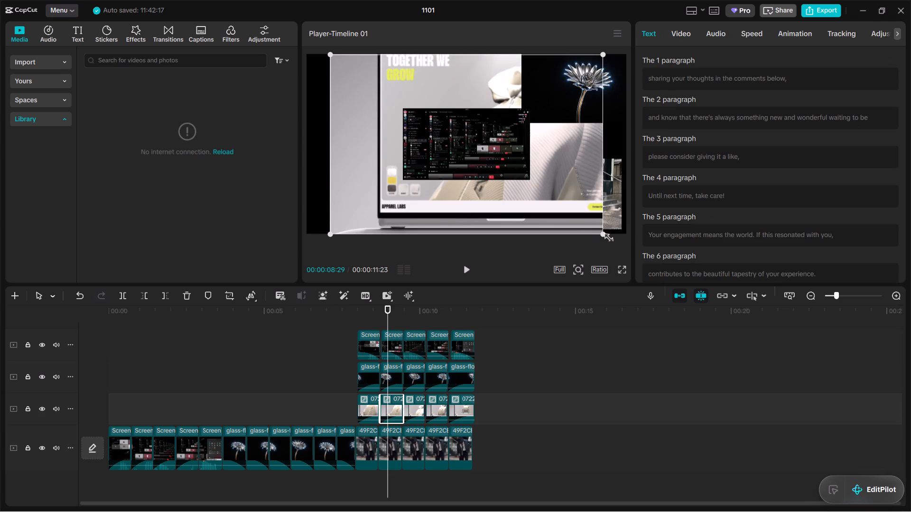
{"action": "left_click_drag", "start_coordinate": [603, 236], "coordinate": [502, 194]}
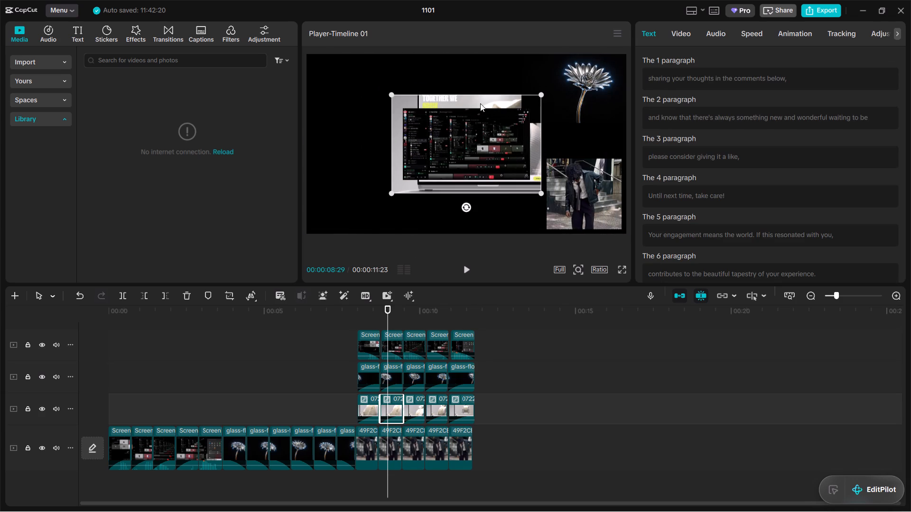
{"action": "left_click_drag", "start_coordinate": [479, 101], "coordinate": [394, 140]}
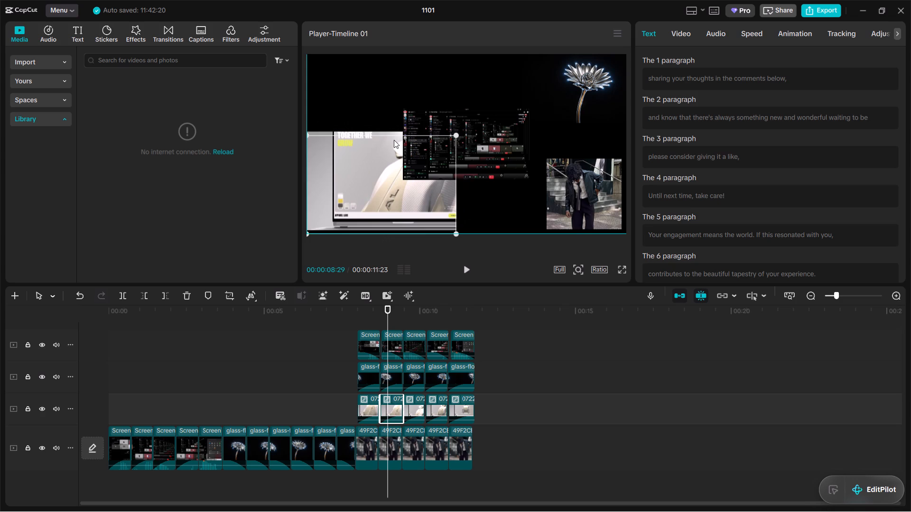
{"action": "left_click_drag", "start_coordinate": [394, 140], "coordinate": [395, 141]}
{"action": "left_click_drag", "start_coordinate": [455, 233], "coordinate": [414, 215]}
{"action": "left_click_drag", "start_coordinate": [400, 198], "coordinate": [376, 214]}
{"action": "left_click", "coordinate": [469, 211]}
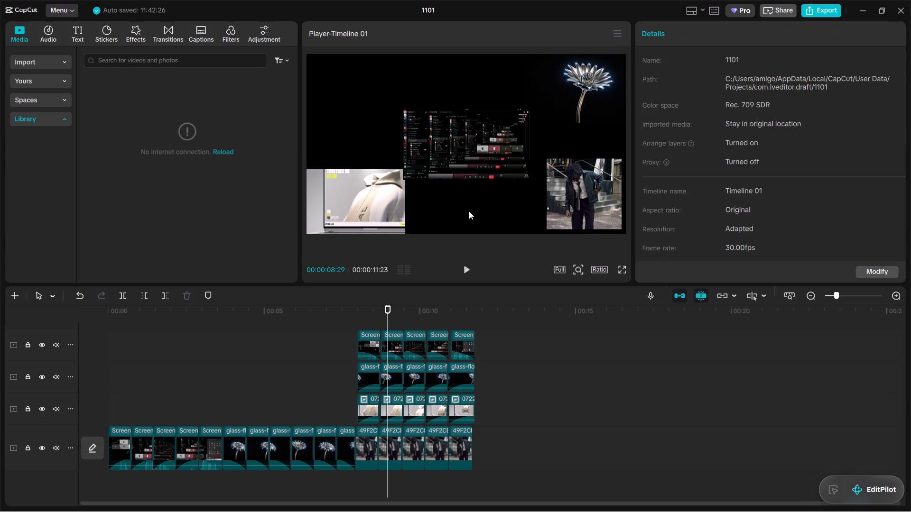
Reduce the second Screen overlay to about 32% and recentre it in the frame.
{"action": "left_click", "coordinate": [475, 162]}
{"action": "left_click_drag", "start_coordinate": [476, 145], "coordinate": [487, 145]}
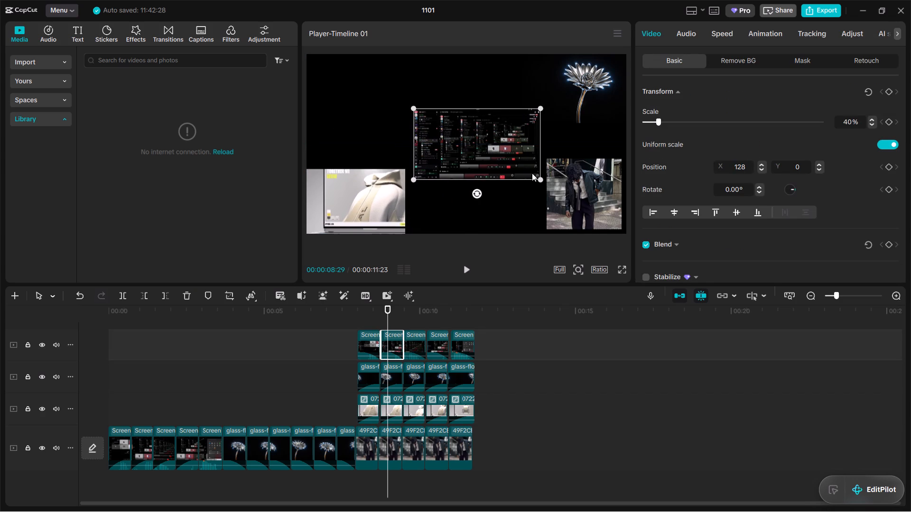
{"action": "left_click_drag", "start_coordinate": [538, 180], "coordinate": [519, 173]}
{"action": "left_click_drag", "start_coordinate": [489, 138], "coordinate": [483, 140]}
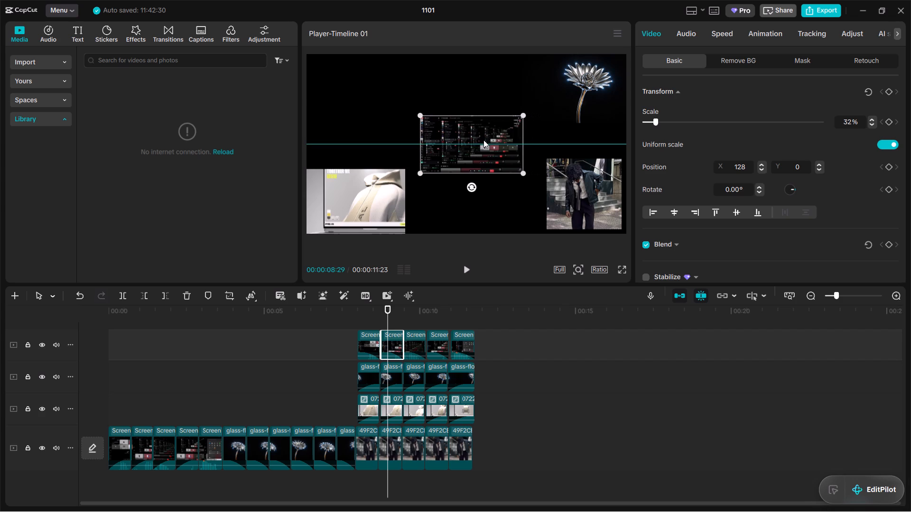
{"action": "left_click_drag", "start_coordinate": [483, 140], "coordinate": [480, 140]}
{"action": "left_click", "coordinate": [490, 193]}
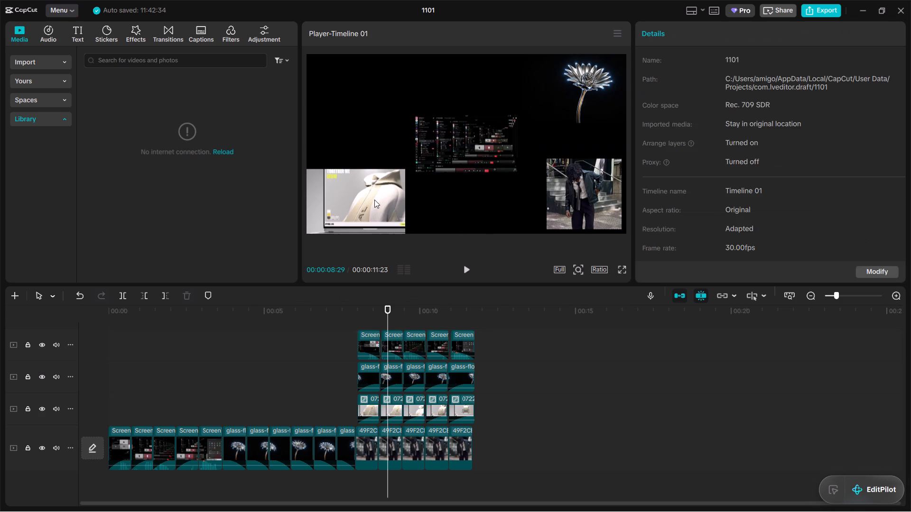
Shrink the second 0722 overlay slightly more and fit it flush into the frame's lower-left corner.
{"action": "left_click", "coordinate": [373, 200]}
{"action": "left_click_drag", "start_coordinate": [403, 232], "coordinate": [394, 230]}
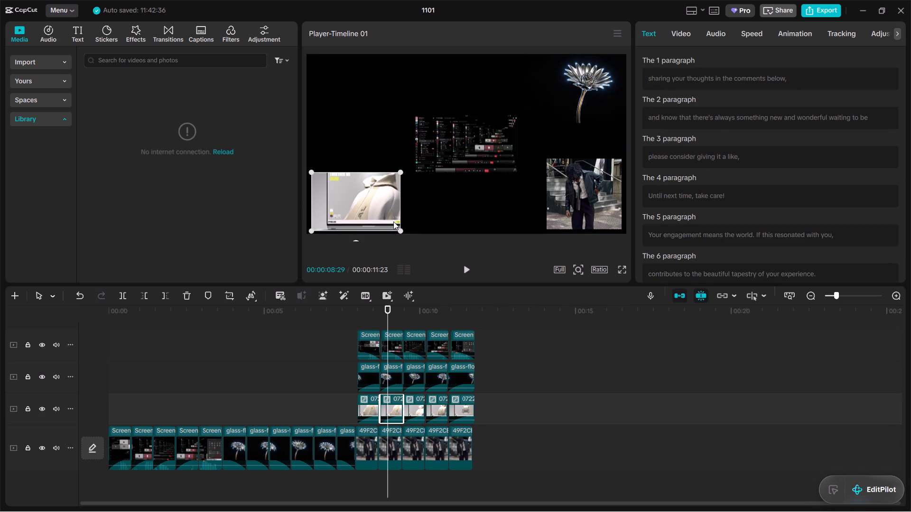
{"action": "left_click", "coordinate": [389, 210]}
{"action": "left_click", "coordinate": [471, 205]}
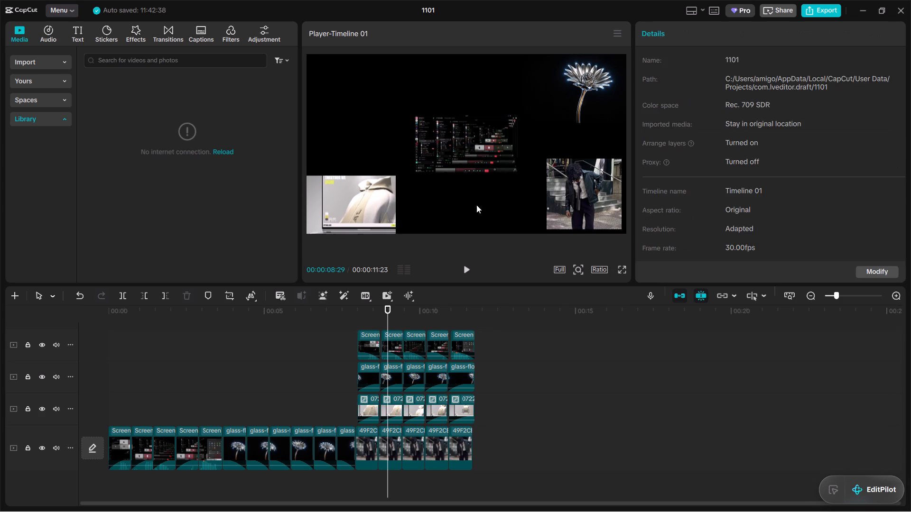
Move the second 49F2C clip's picture flush into the frame's lower-right corner, at about X 1472, Y -656.
{"action": "left_click", "coordinate": [567, 196]}
{"action": "left_click", "coordinate": [489, 201]}
{"action": "left_click", "coordinate": [555, 207]}
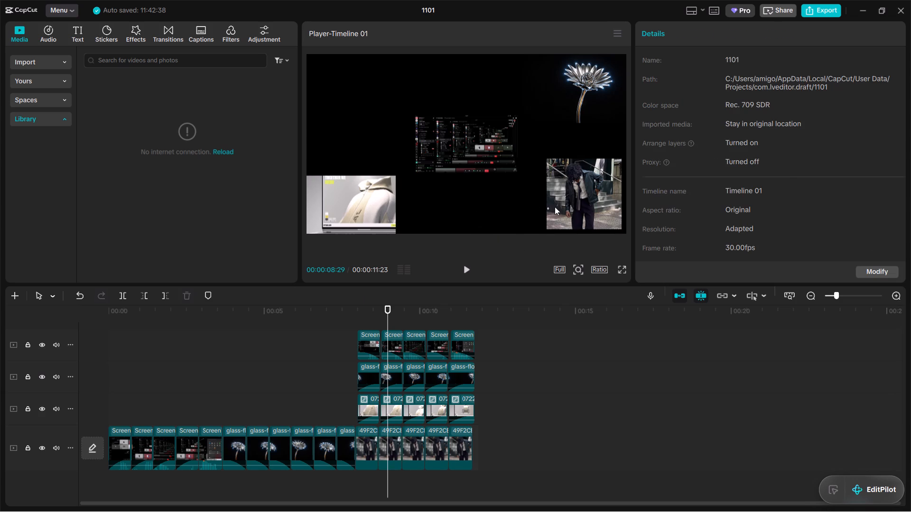
{"action": "left_click", "coordinate": [574, 187]}
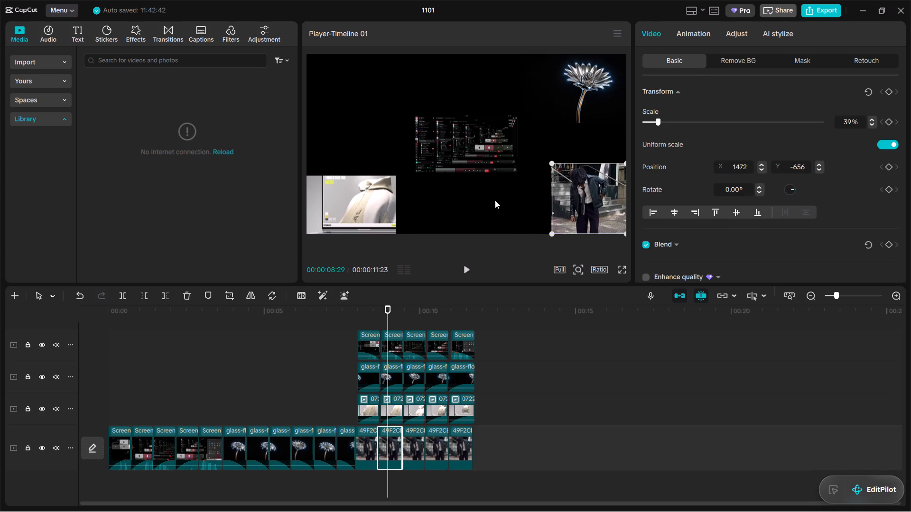
{"action": "left_click", "coordinate": [495, 200]}
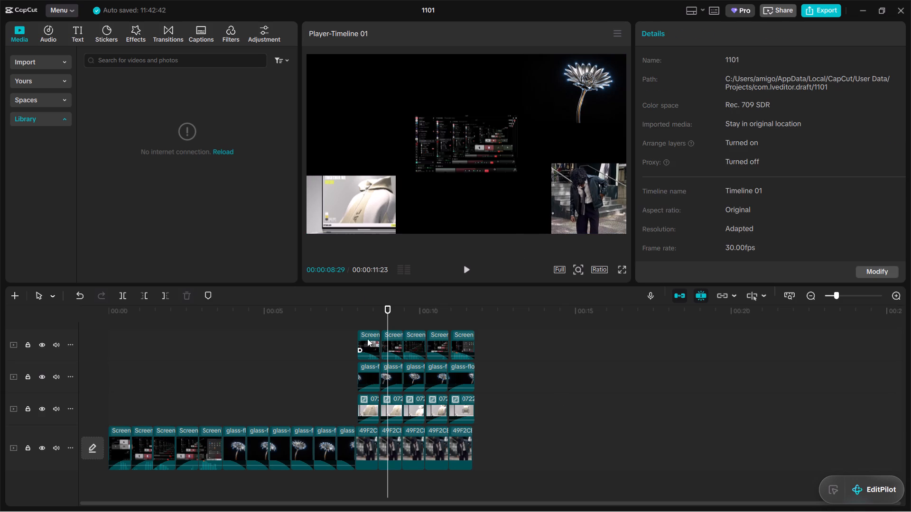
Move the first 49F2C clip's picture flush into the frame's lower-right corner, at about X 1447, Y -633.
{"action": "left_click_drag", "start_coordinate": [387, 316], "coordinate": [369, 316]}
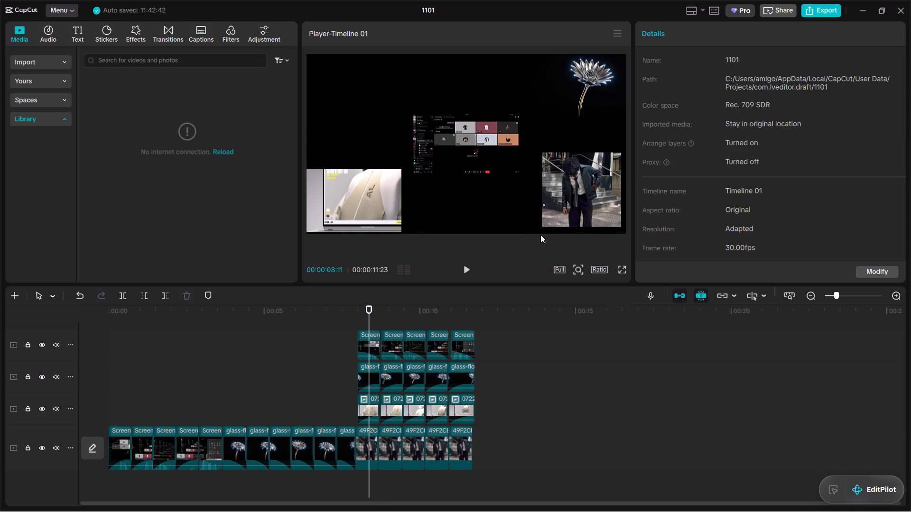
{"action": "left_click", "coordinate": [571, 200]}
{"action": "left_click_drag", "start_coordinate": [581, 185], "coordinate": [586, 191]}
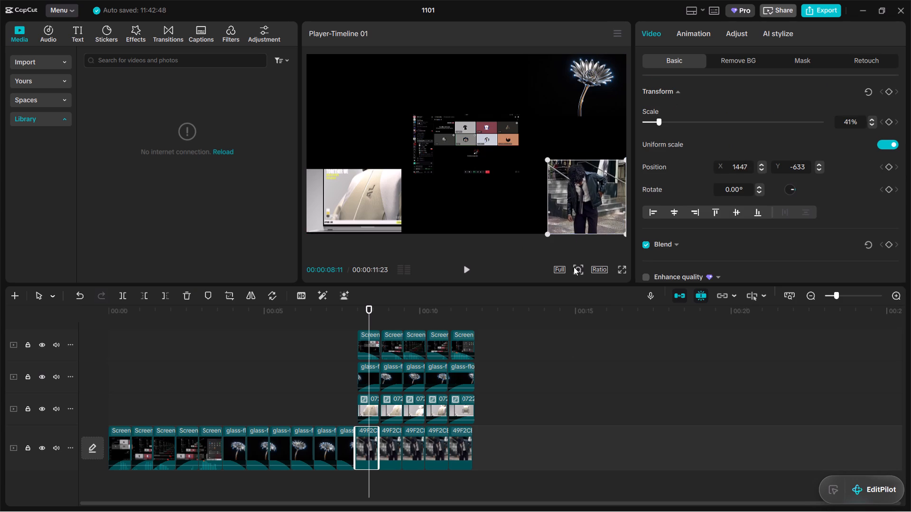
{"action": "left_click", "coordinate": [573, 387]}
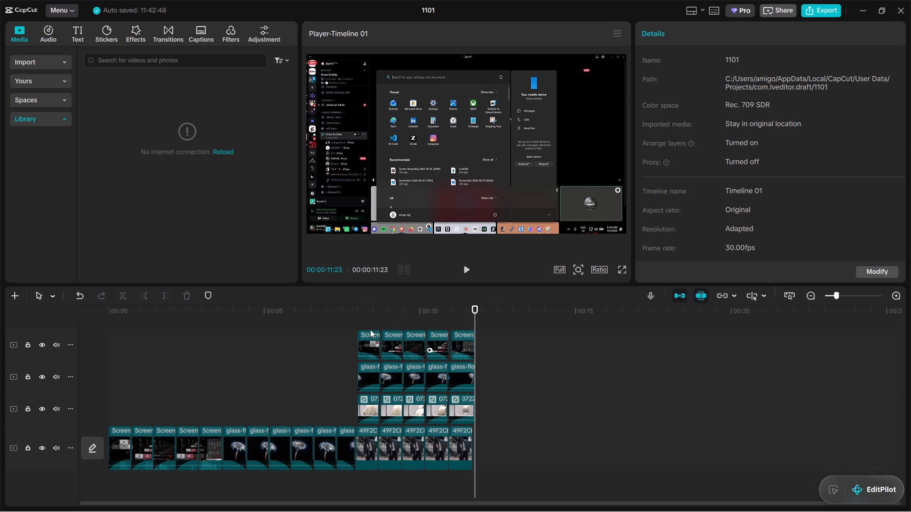
Nudge the first 0722 overlay down so it sits flush in the frame's lower-left corner.
{"action": "left_click", "coordinate": [371, 310]}
{"action": "left_click", "coordinate": [368, 194]}
{"action": "left_click", "coordinate": [376, 194]}
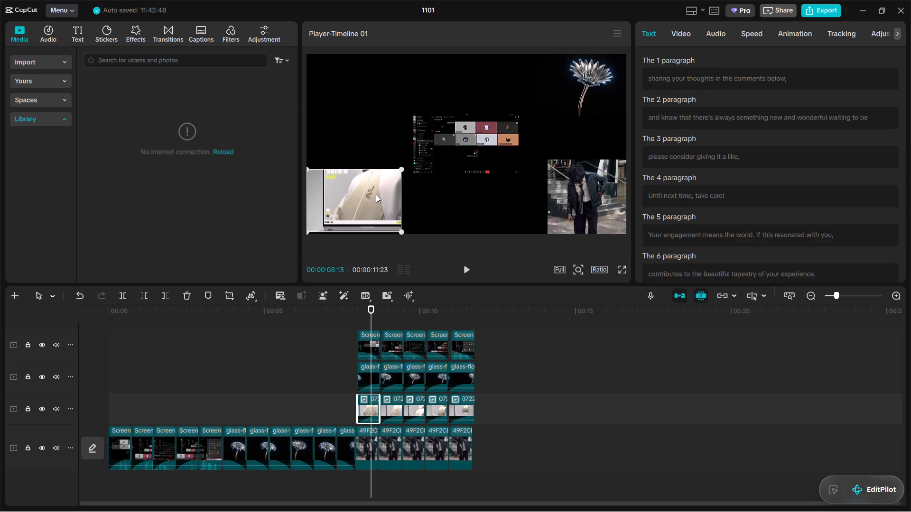
{"action": "left_click", "coordinate": [455, 212]}
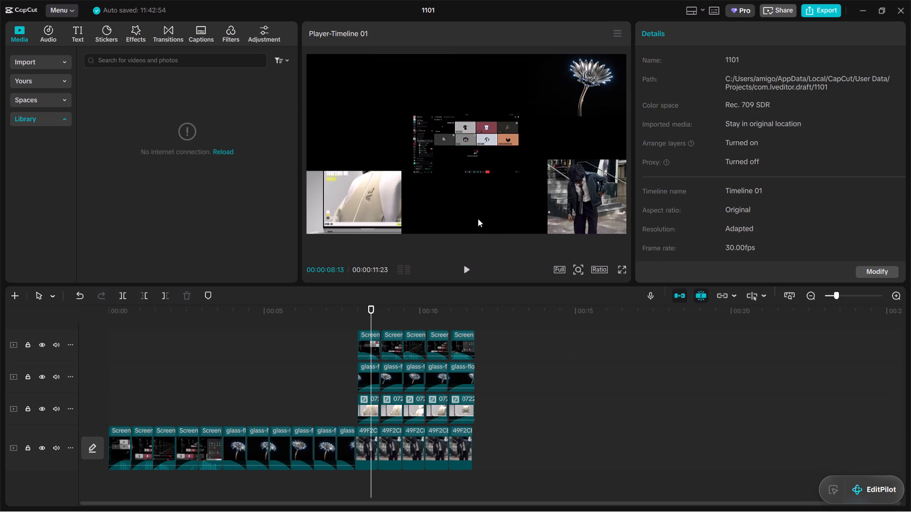
Shrink the third Screen overlay clip to a little under half size at the centre of the frame.
{"action": "left_click_drag", "start_coordinate": [370, 315], "coordinate": [388, 316]}
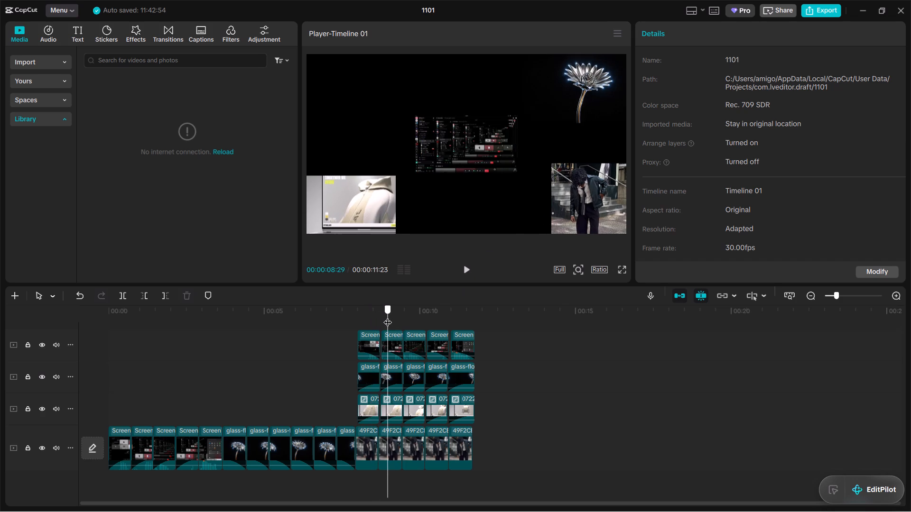
{"action": "left_click_drag", "start_coordinate": [388, 316], "coordinate": [412, 321]}
{"action": "left_click", "coordinate": [471, 176]}
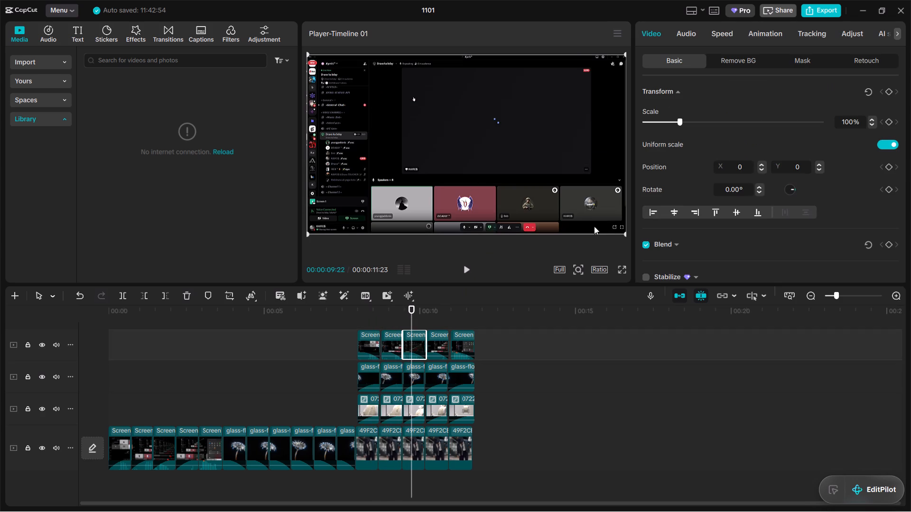
{"action": "left_click_drag", "start_coordinate": [623, 233], "coordinate": [484, 169]}
Shrink the third 0722 overlay to just under a third of the frame's width, flush in the lower-left corner.
{"action": "left_click", "coordinate": [459, 91]}
{"action": "left_click_drag", "start_coordinate": [602, 238], "coordinate": [547, 201]}
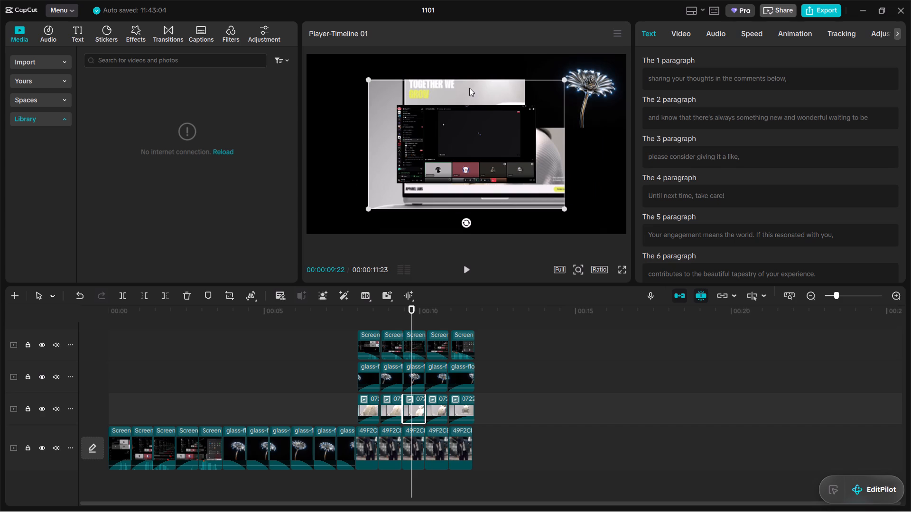
{"action": "left_click_drag", "start_coordinate": [469, 87], "coordinate": [405, 110]}
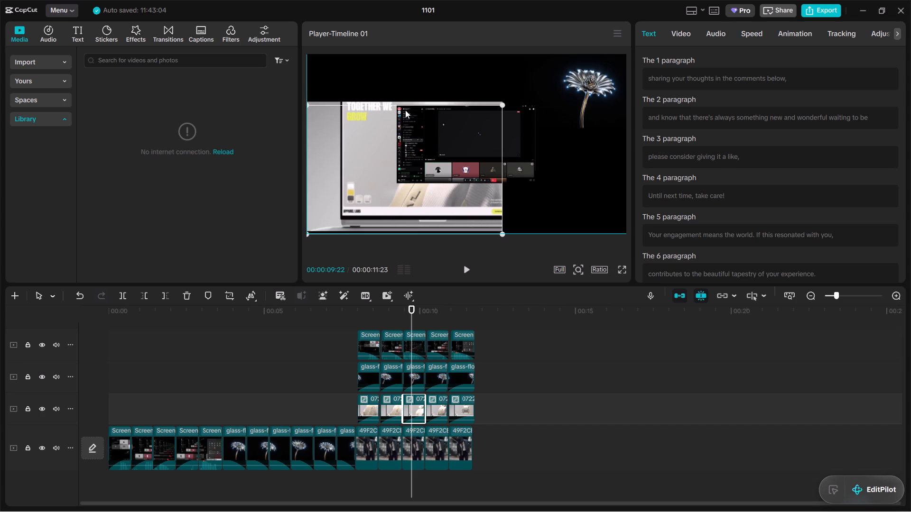
{"action": "left_click_drag", "start_coordinate": [405, 110], "coordinate": [405, 111]}
{"action": "left_click_drag", "start_coordinate": [502, 235], "coordinate": [418, 213]}
{"action": "left_click_drag", "start_coordinate": [405, 190], "coordinate": [355, 218]}
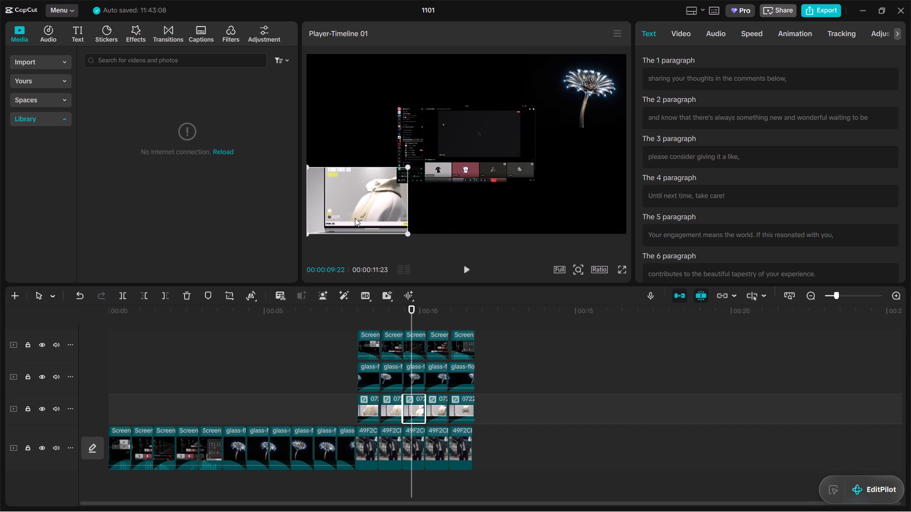
{"action": "left_click_drag", "start_coordinate": [408, 232], "coordinate": [391, 230]}
{"action": "left_click_drag", "start_coordinate": [363, 201], "coordinate": [357, 204]}
{"action": "left_click_drag", "start_coordinate": [392, 235], "coordinate": [403, 244]}
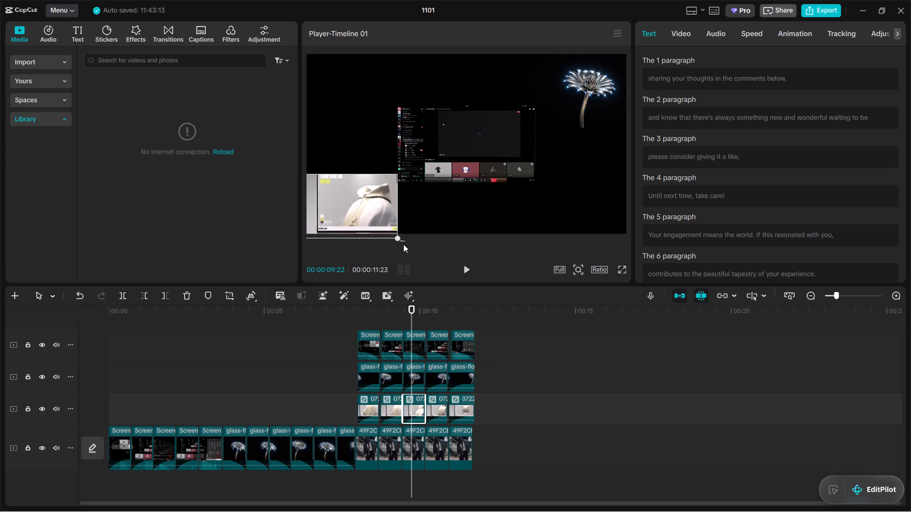
{"action": "left_click_drag", "start_coordinate": [403, 244], "coordinate": [411, 249]}
{"action": "left_click_drag", "start_coordinate": [394, 217], "coordinate": [402, 209]}
{"action": "left_click_drag", "start_coordinate": [412, 233], "coordinate": [406, 232]}
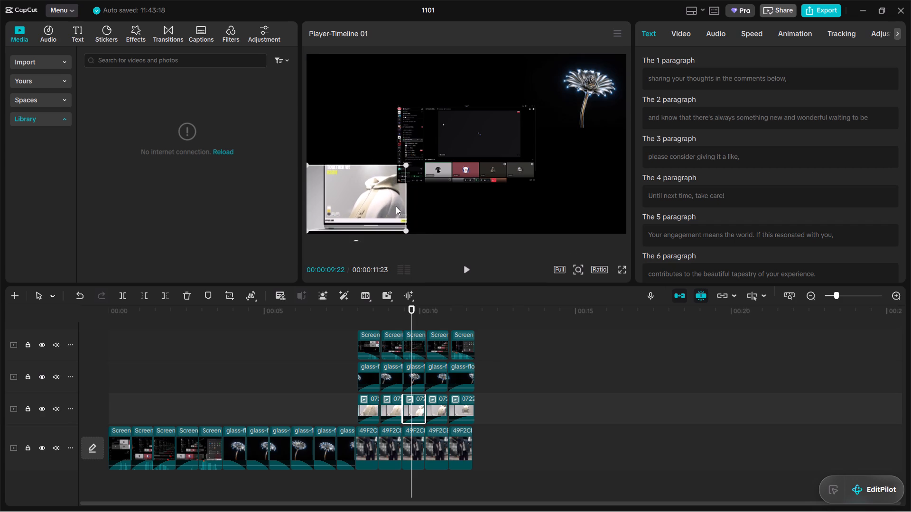
{"action": "left_click", "coordinate": [396, 206]}
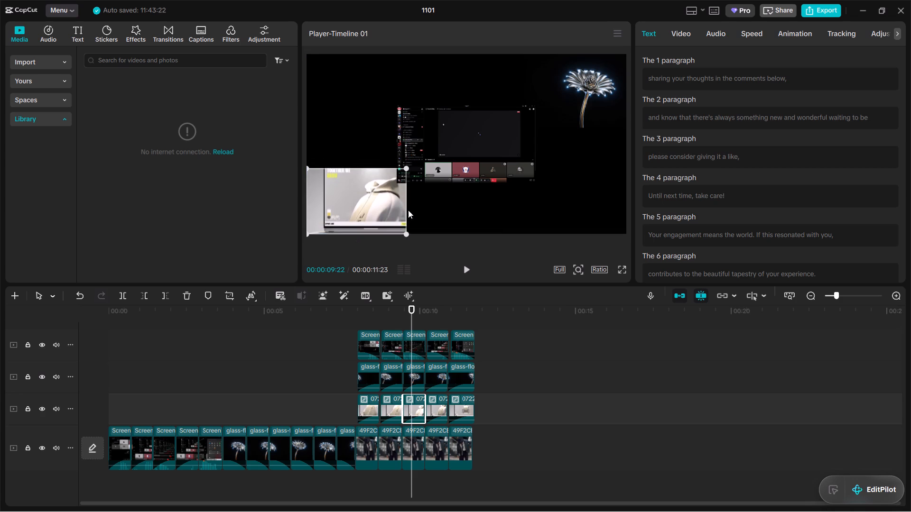
Scale the third Screen overlay clip down to about 30% at the centre of the frame.
{"action": "left_click", "coordinate": [517, 228]}
{"action": "left_click", "coordinate": [455, 163]}
{"action": "left_click", "coordinate": [512, 150]}
{"action": "left_click_drag", "start_coordinate": [535, 184], "coordinate": [501, 167]}
Move the third 49F2C clip's picture flush into the frame's lower-right corner.
{"action": "left_click", "coordinate": [486, 177]}
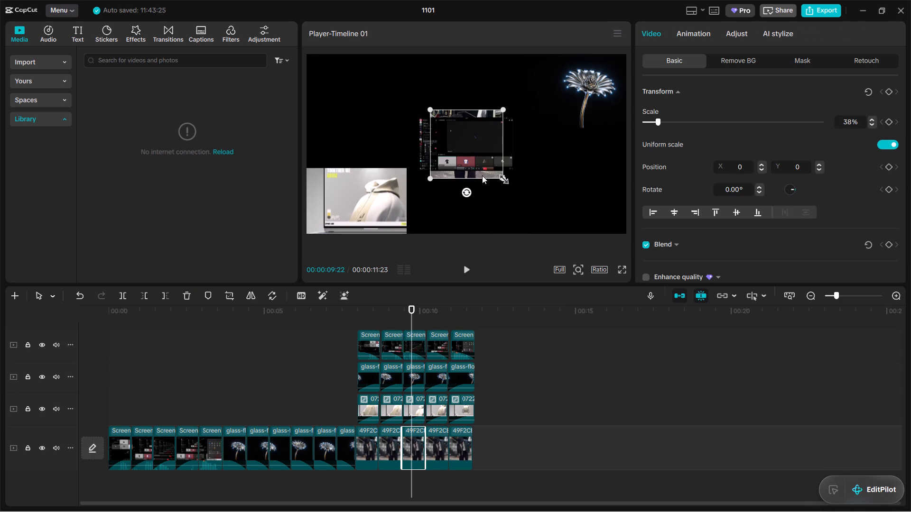
{"action": "left_click_drag", "start_coordinate": [482, 175], "coordinate": [604, 229]}
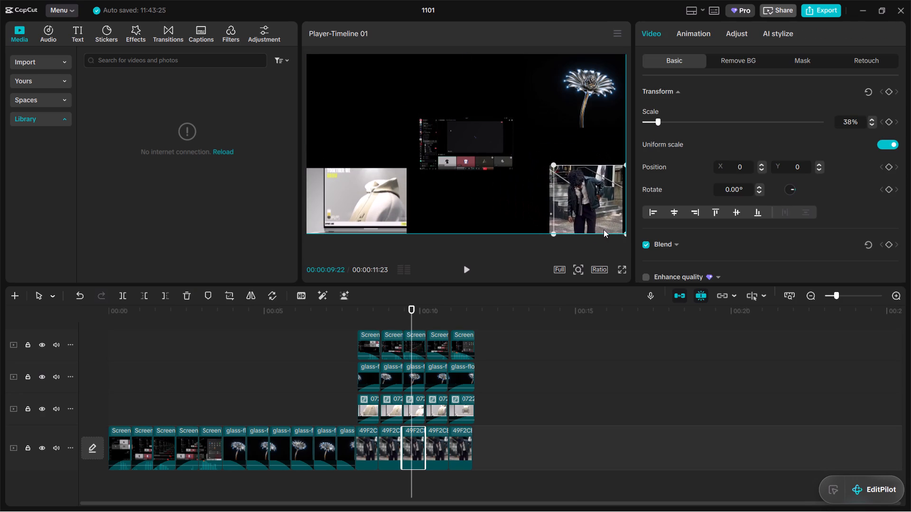
{"action": "left_click_drag", "start_coordinate": [604, 229], "coordinate": [605, 229]}
Enlarge the third Screen overlay slightly to about 32% scale, keeping it centred in the frame.
{"action": "left_click", "coordinate": [526, 196]}
{"action": "left_click", "coordinate": [476, 144]}
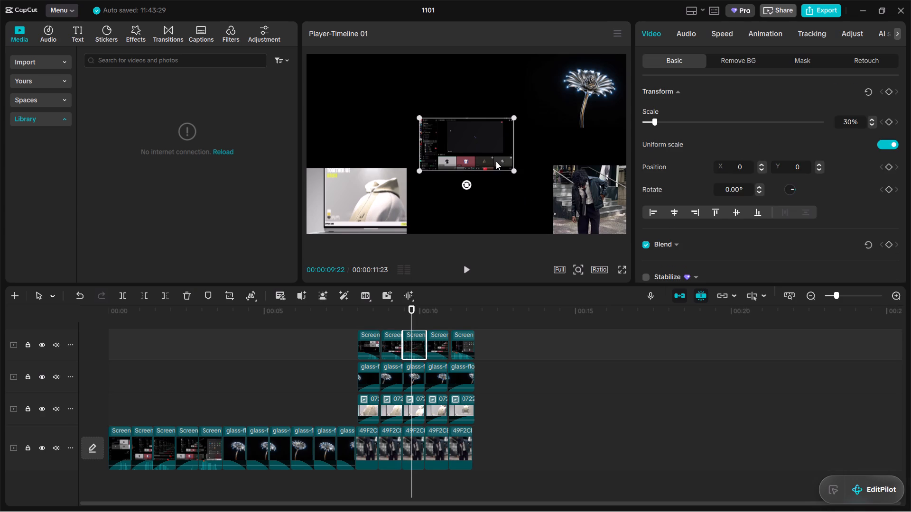
{"action": "left_click_drag", "start_coordinate": [512, 170], "coordinate": [520, 175]}
{"action": "left_click", "coordinate": [520, 175]}
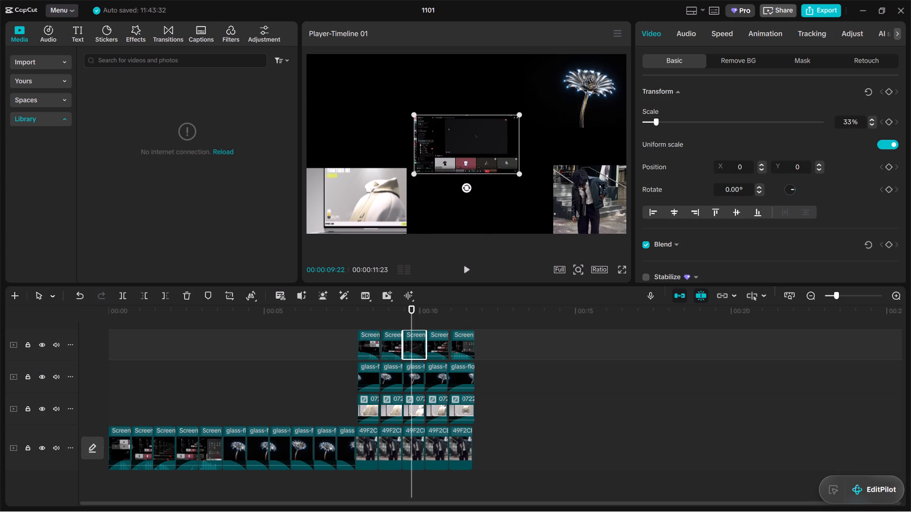
{"action": "left_click", "coordinate": [479, 146]}
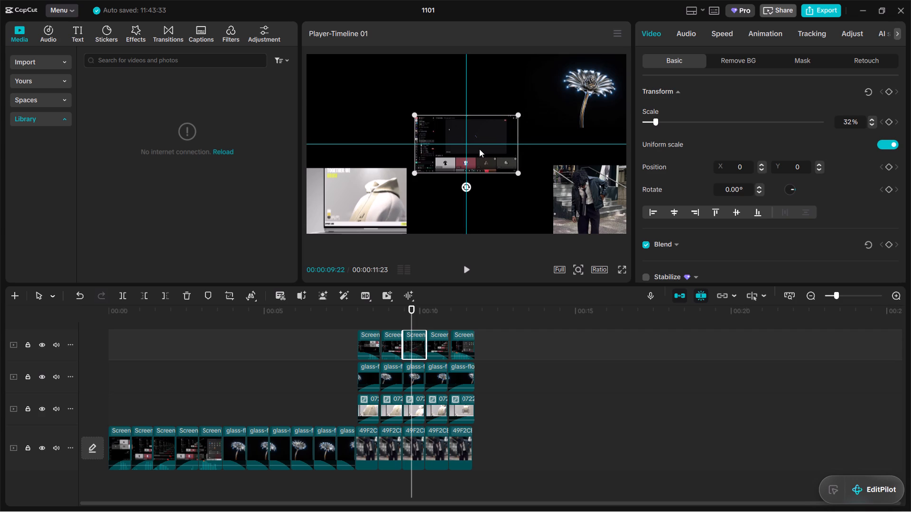
{"action": "left_click", "coordinate": [494, 196]}
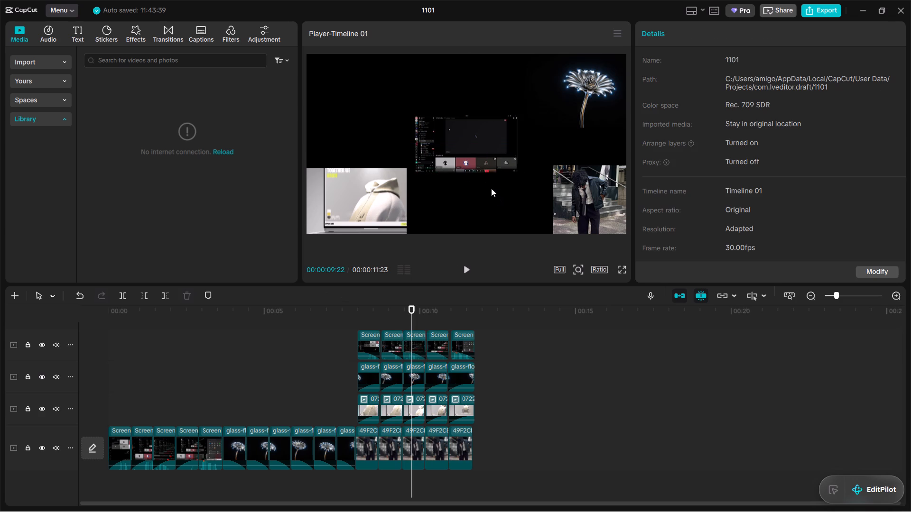
Shrink the third 0722 overlay to about a quarter of the frame's width, flush in the lower-left corner.
{"action": "left_click", "coordinate": [350, 174]}
{"action": "left_click_drag", "start_coordinate": [408, 168], "coordinate": [398, 176]}
{"action": "left_click_drag", "start_coordinate": [390, 190], "coordinate": [384, 192]}
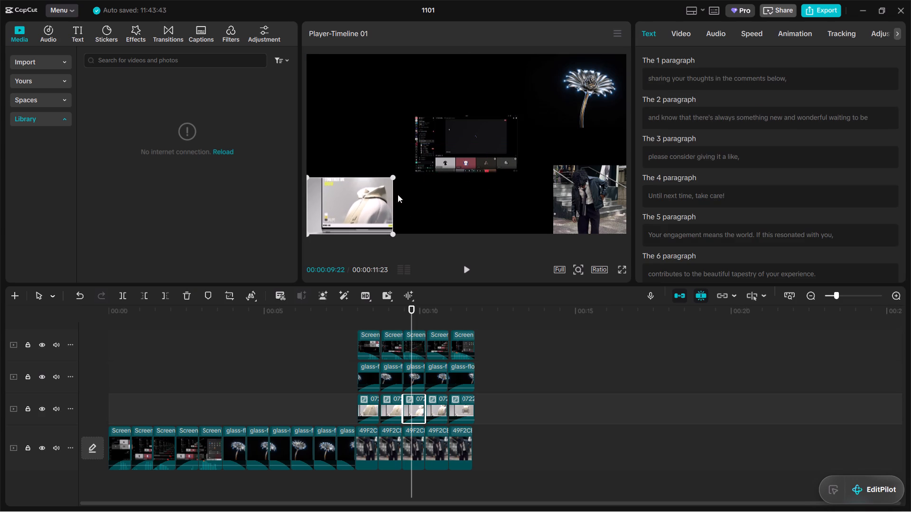
{"action": "left_click", "coordinate": [464, 207]}
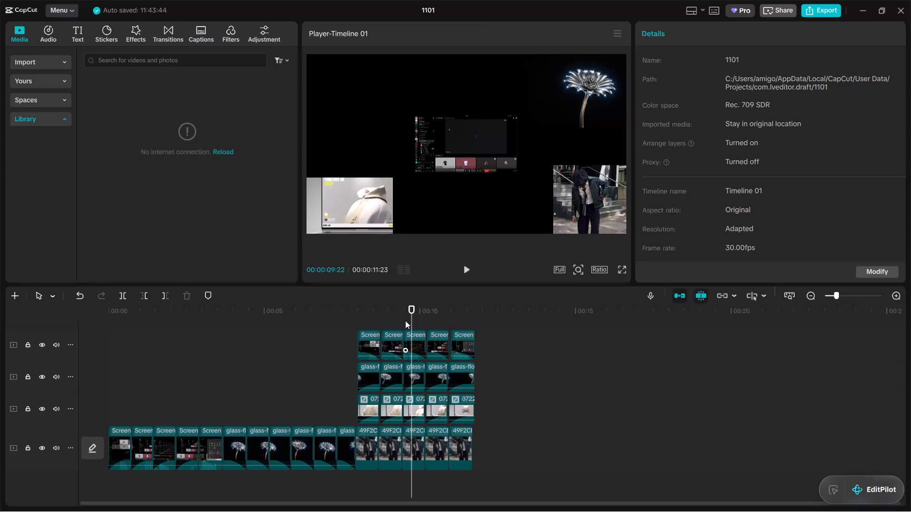
Go to about 00:00:10:16 and scale the fourth Screen overlay clip down to about 61% at the frame's centre.
{"action": "left_click_drag", "start_coordinate": [409, 313], "coordinate": [436, 316]}
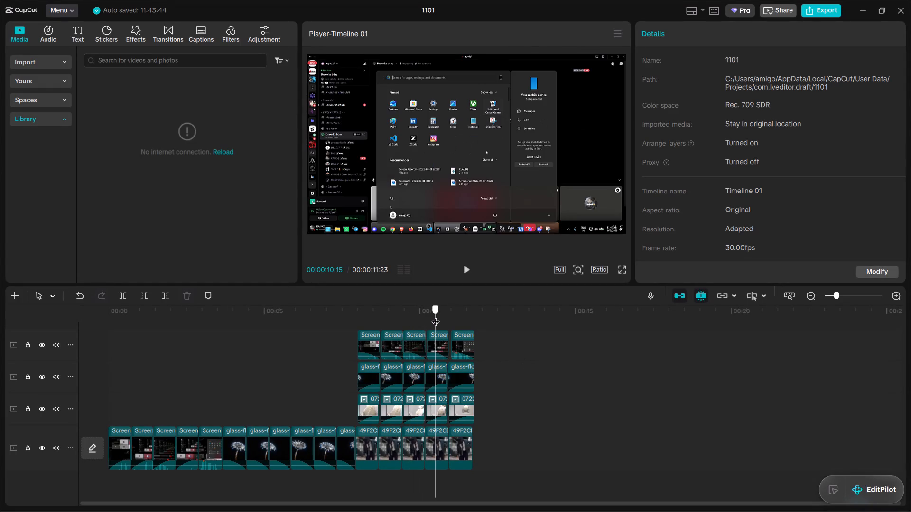
{"action": "left_click_drag", "start_coordinate": [436, 316], "coordinate": [436, 316]}
{"action": "left_click", "coordinate": [459, 160]}
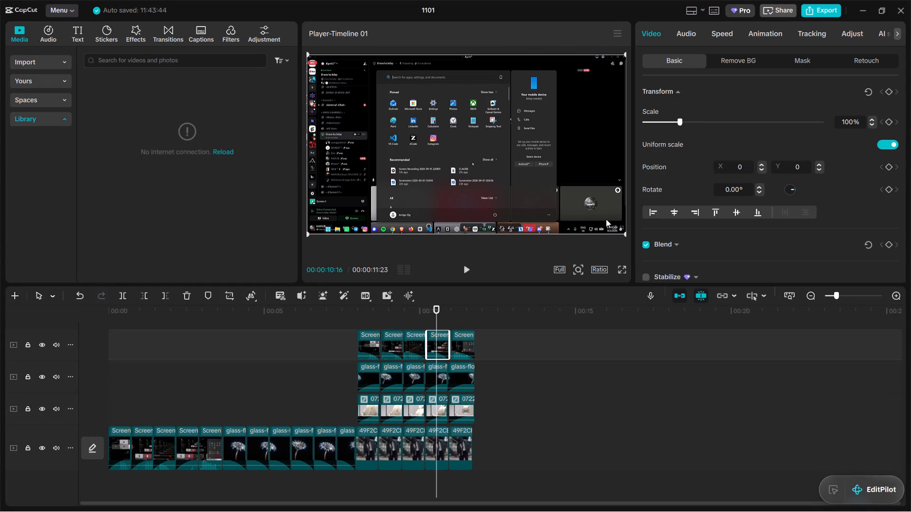
{"action": "left_click_drag", "start_coordinate": [623, 233], "coordinate": [529, 185]}
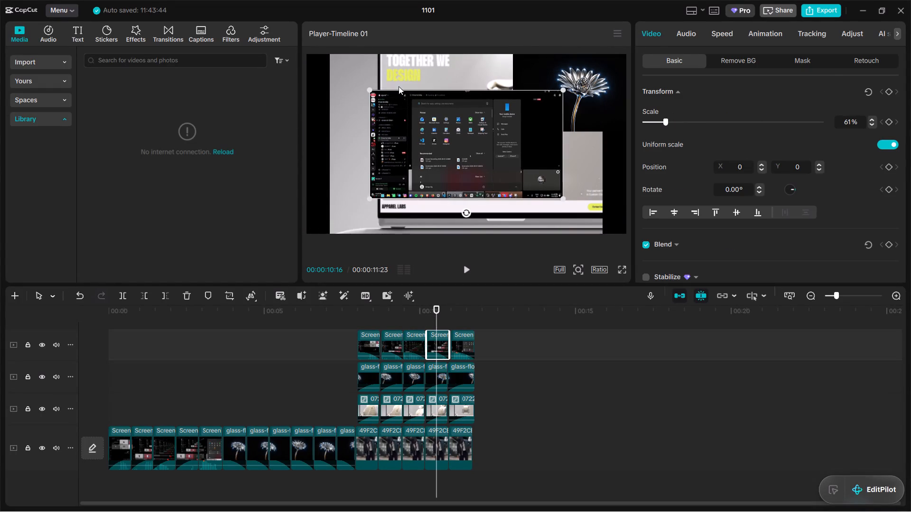
Shrink the fourth 0722 overlay to about a third of the frame's width and place it in the lower-left corner.
{"action": "left_click", "coordinate": [399, 86]}
{"action": "left_click_drag", "start_coordinate": [600, 235], "coordinate": [499, 173]}
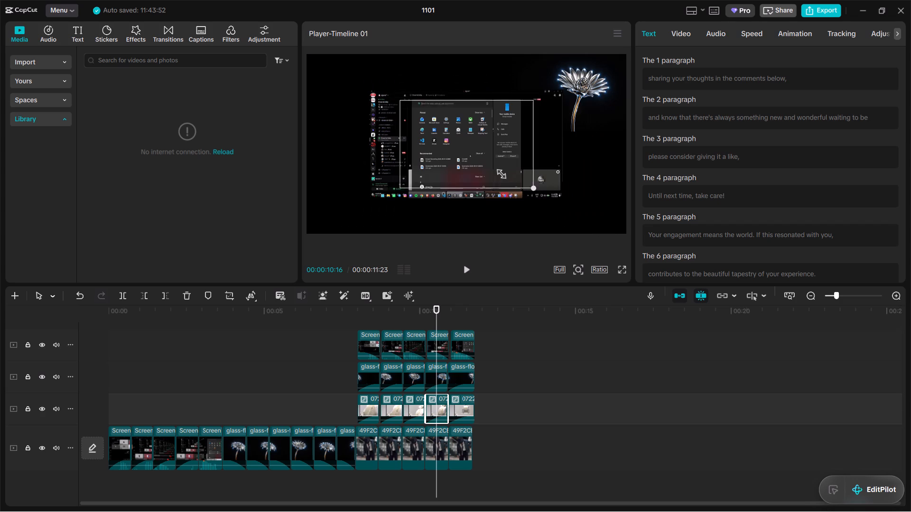
{"action": "left_click_drag", "start_coordinate": [499, 173], "coordinate": [566, 209]}
{"action": "left_click_drag", "start_coordinate": [488, 79], "coordinate": [451, 95]}
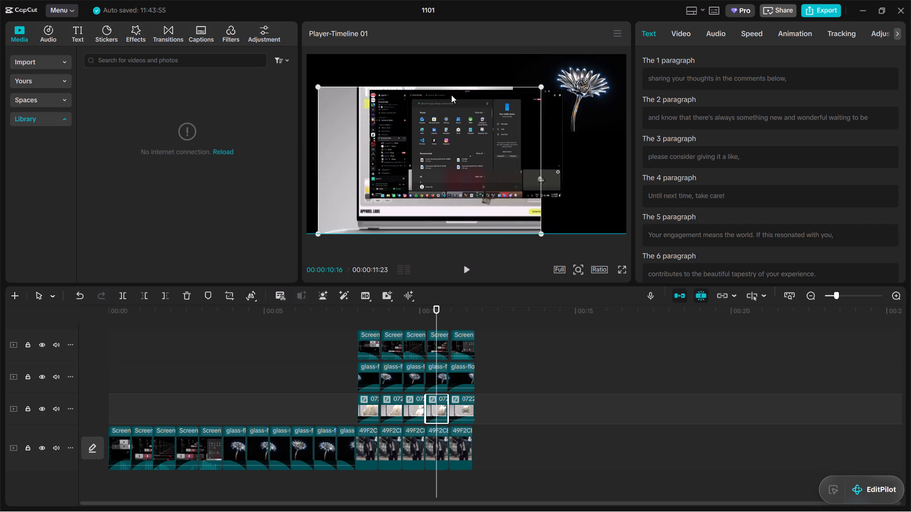
{"action": "left_click_drag", "start_coordinate": [451, 95], "coordinate": [438, 95]}
{"action": "left_click_drag", "start_coordinate": [530, 235], "coordinate": [433, 198]}
{"action": "left_click_drag", "start_coordinate": [365, 164], "coordinate": [308, 194]}
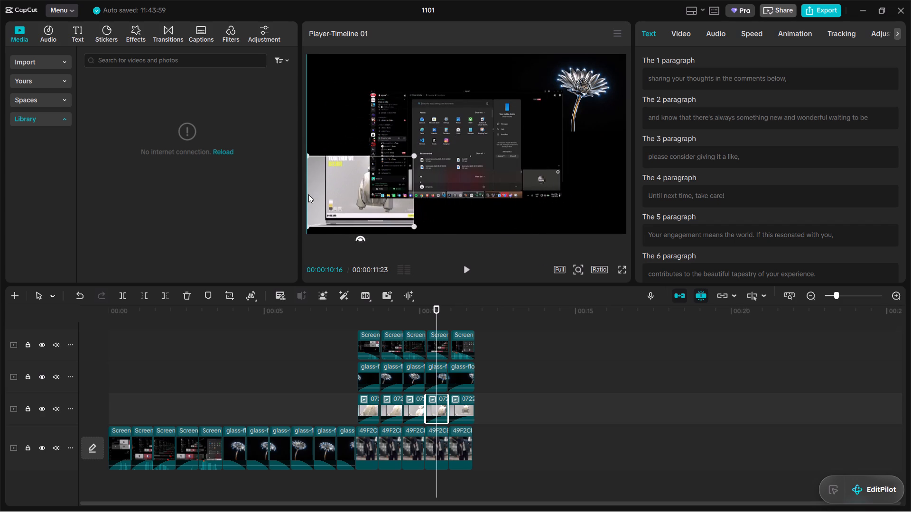
{"action": "left_click_drag", "start_coordinate": [308, 194], "coordinate": [307, 201]}
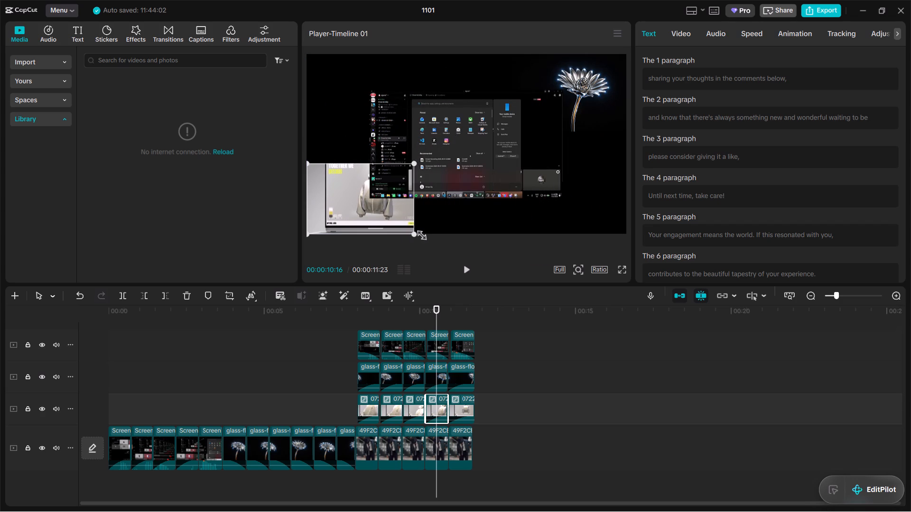
Reduce the fourth 0722 overlay further to a little over a quarter of the frame's width, flush in the lower-left corner.
{"action": "left_click_drag", "start_coordinate": [415, 233], "coordinate": [399, 229]}
{"action": "left_click_drag", "start_coordinate": [356, 201], "coordinate": [348, 205]}
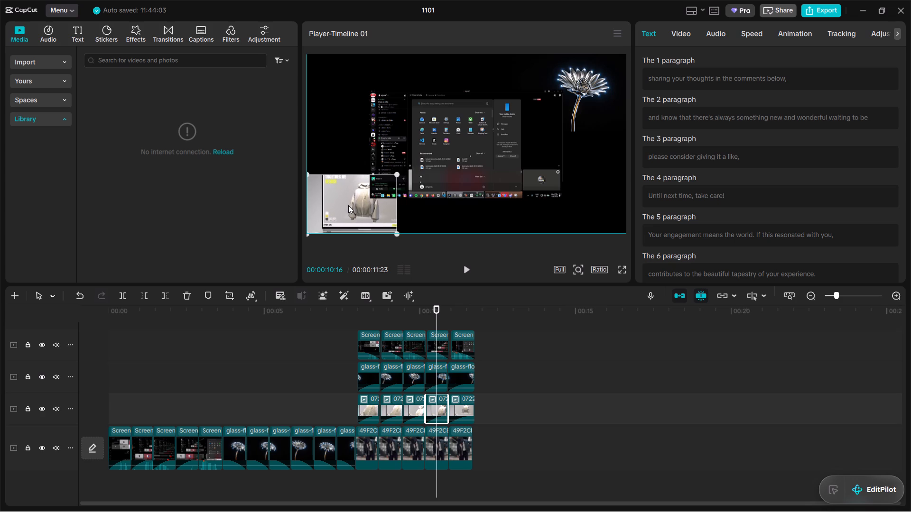
{"action": "left_click_drag", "start_coordinate": [348, 205], "coordinate": [349, 204]}
{"action": "left_click_drag", "start_coordinate": [397, 232], "coordinate": [405, 236]}
{"action": "left_click_drag", "start_coordinate": [383, 224], "coordinate": [387, 220]}
{"action": "left_click_drag", "start_coordinate": [403, 232], "coordinate": [391, 230]}
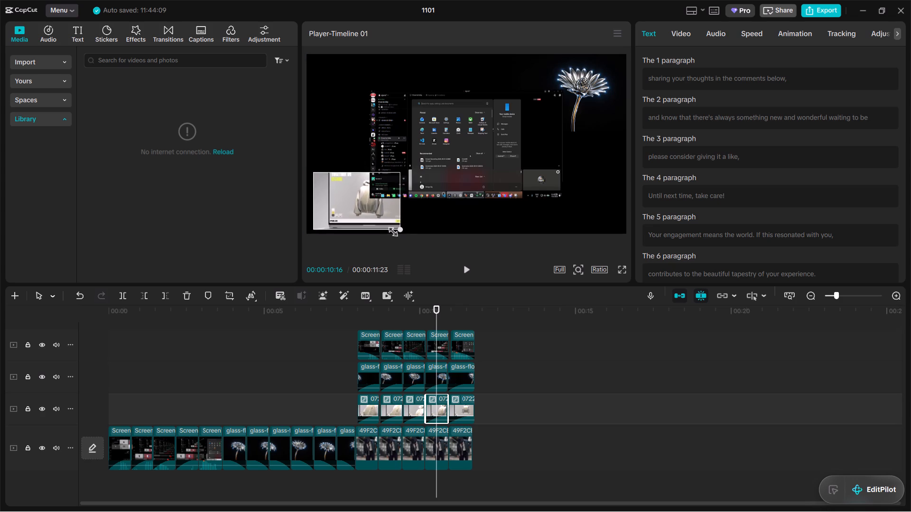
{"action": "left_click_drag", "start_coordinate": [391, 230], "coordinate": [395, 230]}
{"action": "left_click", "coordinate": [379, 221]}
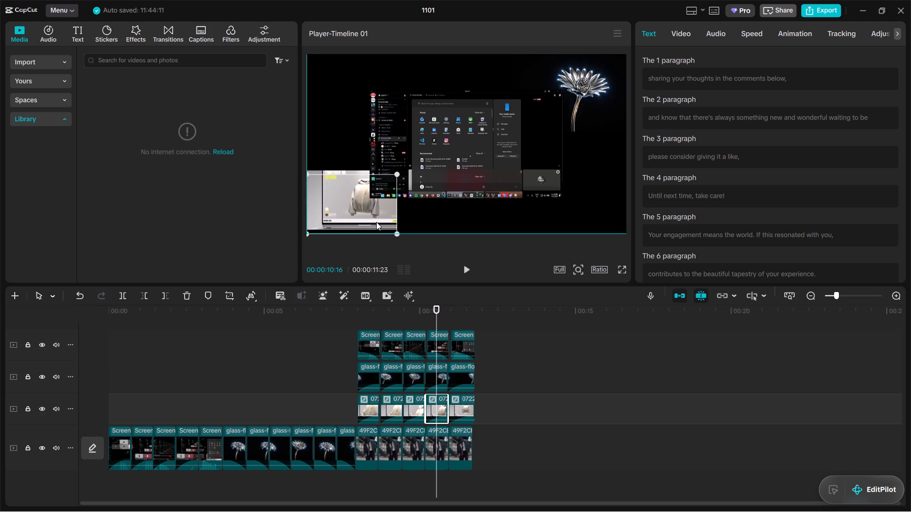
{"action": "left_click", "coordinate": [446, 217]}
Scale the fourth Screen overlay clip down to about 25% at the centre of the frame.
{"action": "left_click", "coordinate": [425, 138]}
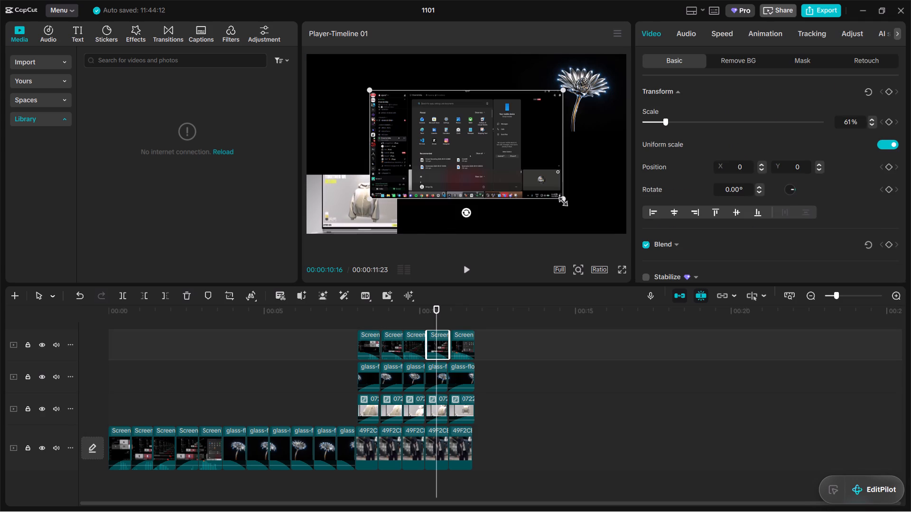
{"action": "left_click_drag", "start_coordinate": [561, 200], "coordinate": [475, 156]}
Move the fourth 49F2C clip's picture flush into the frame's lower-right corner.
{"action": "left_click", "coordinate": [436, 178]}
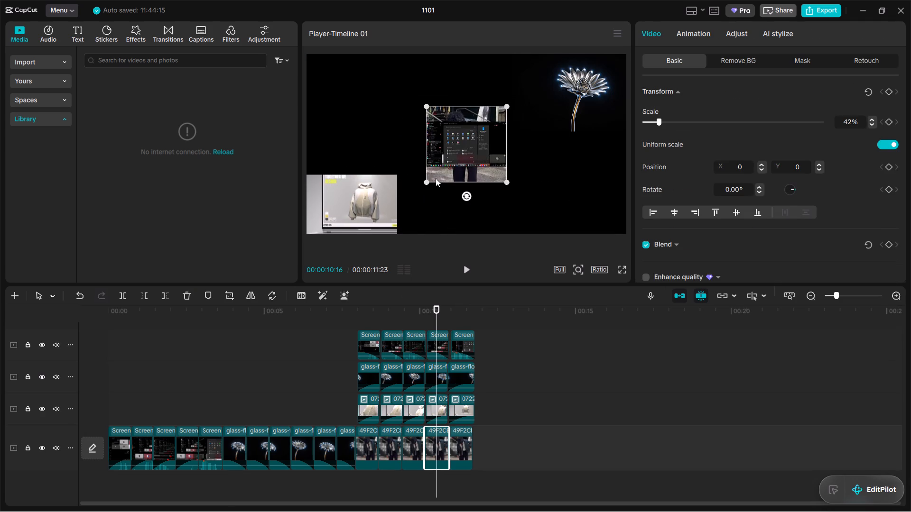
{"action": "left_click_drag", "start_coordinate": [484, 169], "coordinate": [602, 218]}
{"action": "left_click", "coordinate": [602, 208]}
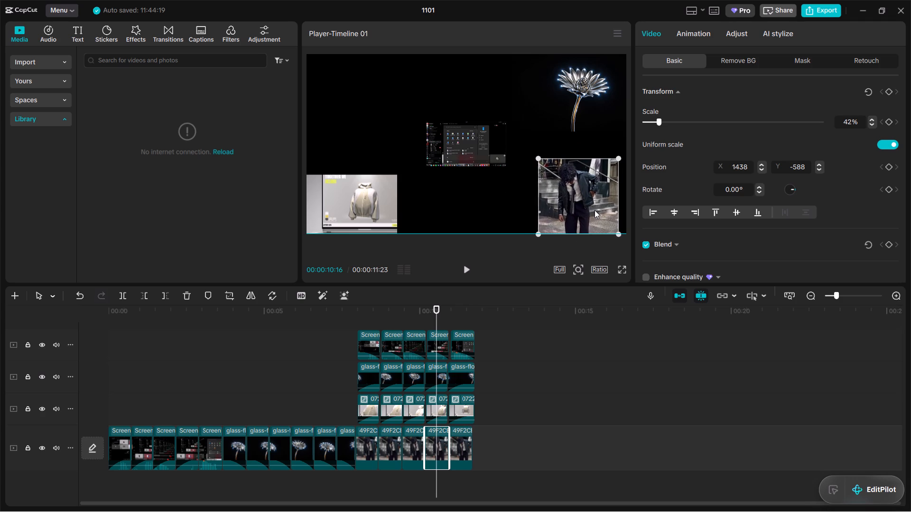
Enlarge the fourth Screen overlay to about a third of the frame's width, keeping it centred.
{"action": "left_click", "coordinate": [511, 201]}
{"action": "left_click", "coordinate": [466, 138]}
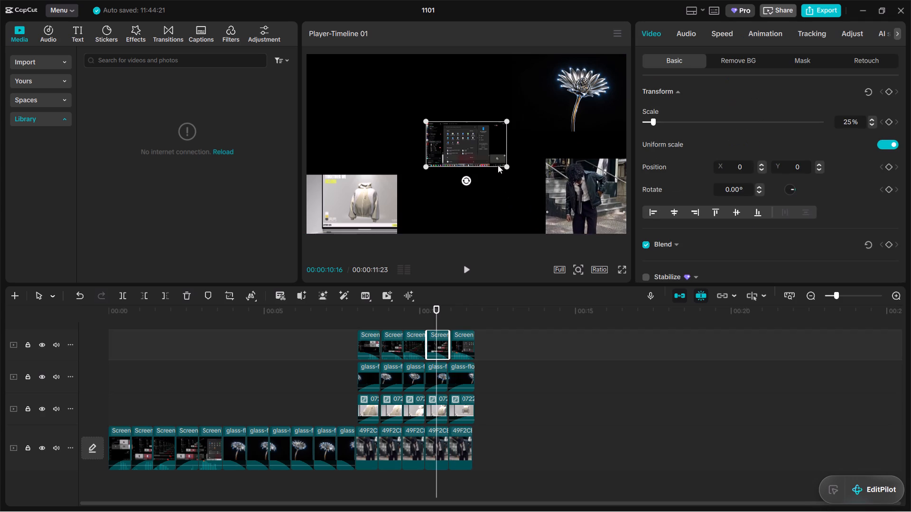
{"action": "left_click_drag", "start_coordinate": [507, 165], "coordinate": [523, 176]}
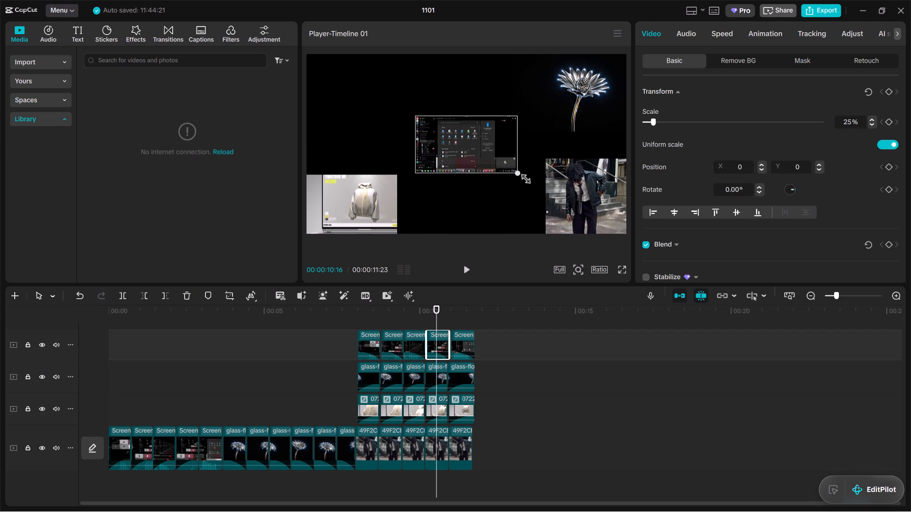
{"action": "left_click_drag", "start_coordinate": [523, 176], "coordinate": [530, 183]}
{"action": "left_click", "coordinate": [512, 202]}
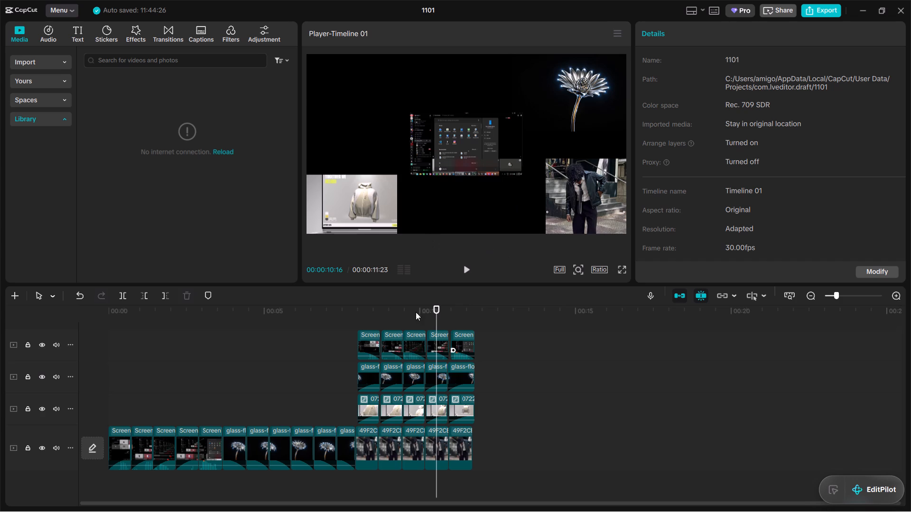
Scale the fifth Screen overlay clip down to 30% at the centre of the frame.
{"action": "left_click_drag", "start_coordinate": [437, 315], "coordinate": [460, 320]}
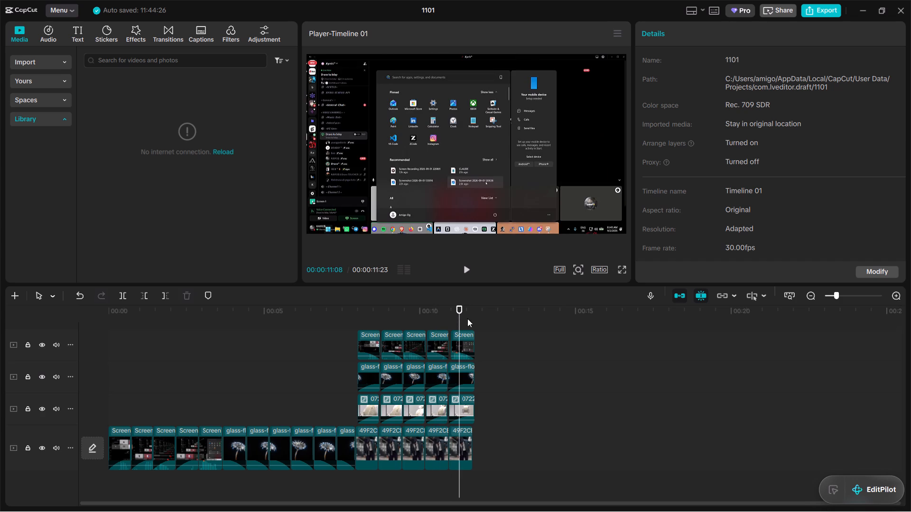
{"action": "left_click", "coordinate": [470, 159]}
{"action": "left_click_drag", "start_coordinate": [624, 234], "coordinate": [614, 227]}
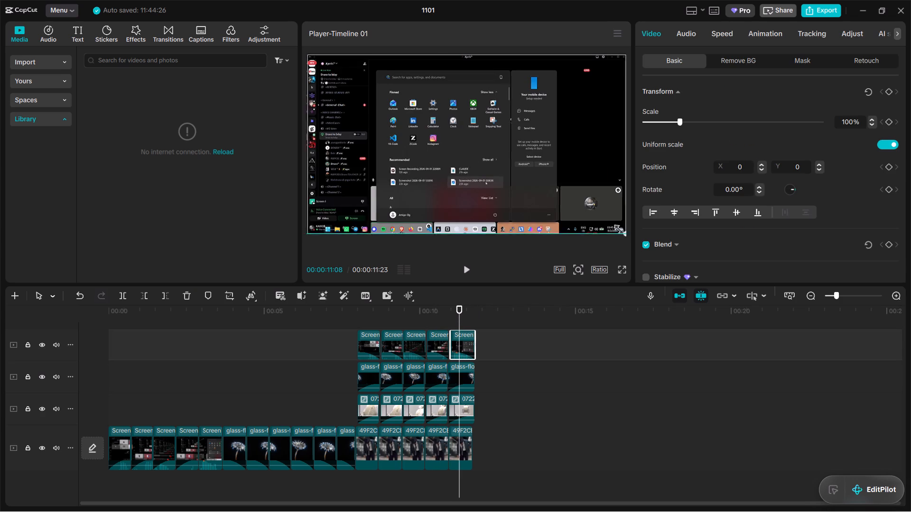
{"action": "left_click_drag", "start_coordinate": [614, 227], "coordinate": [530, 193]}
{"action": "left_click_drag", "start_coordinate": [455, 129], "coordinate": [459, 132]}
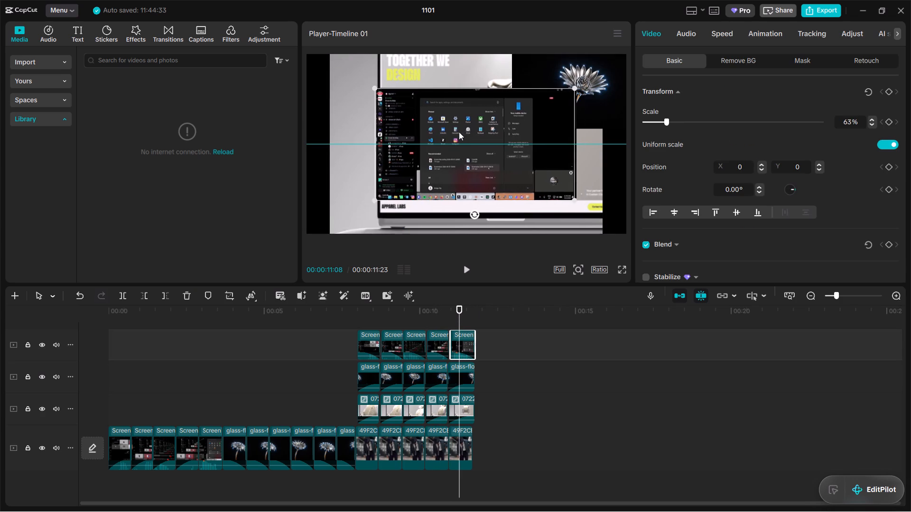
{"action": "left_click_drag", "start_coordinate": [459, 132], "coordinate": [455, 141]}
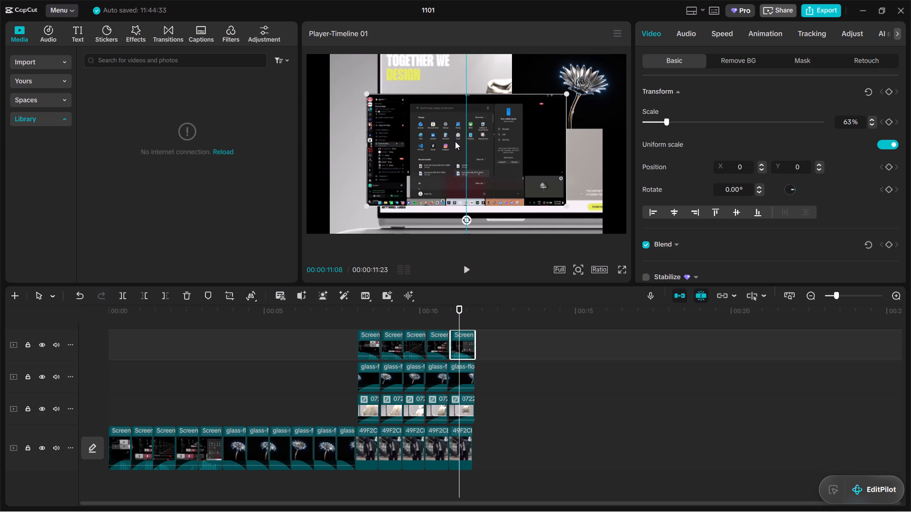
{"action": "left_click_drag", "start_coordinate": [455, 141], "coordinate": [455, 158]}
{"action": "left_click_drag", "start_coordinate": [449, 164], "coordinate": [448, 158]}
{"action": "left_click_drag", "start_coordinate": [564, 198], "coordinate": [518, 176]}
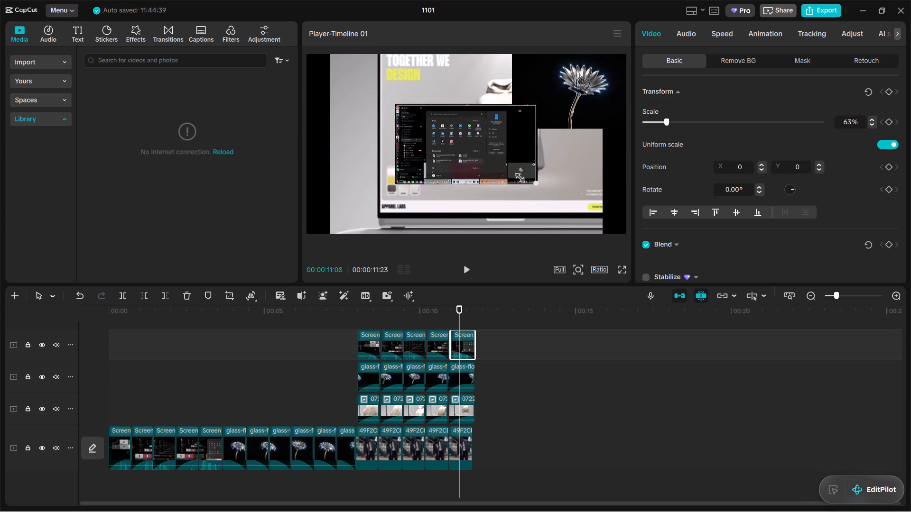
{"action": "left_click_drag", "start_coordinate": [518, 176], "coordinate": [477, 159]}
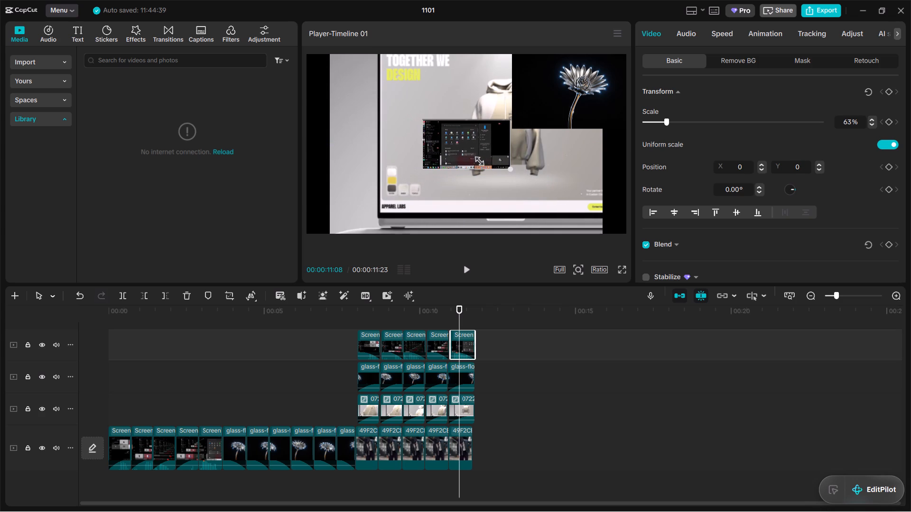
{"action": "left_click_drag", "start_coordinate": [477, 159], "coordinate": [483, 163]}
Shrink the fifth 0722 overlay to just under a third of the frame's width, flush in the frame's lower-left corner.
{"action": "left_click", "coordinate": [473, 94]}
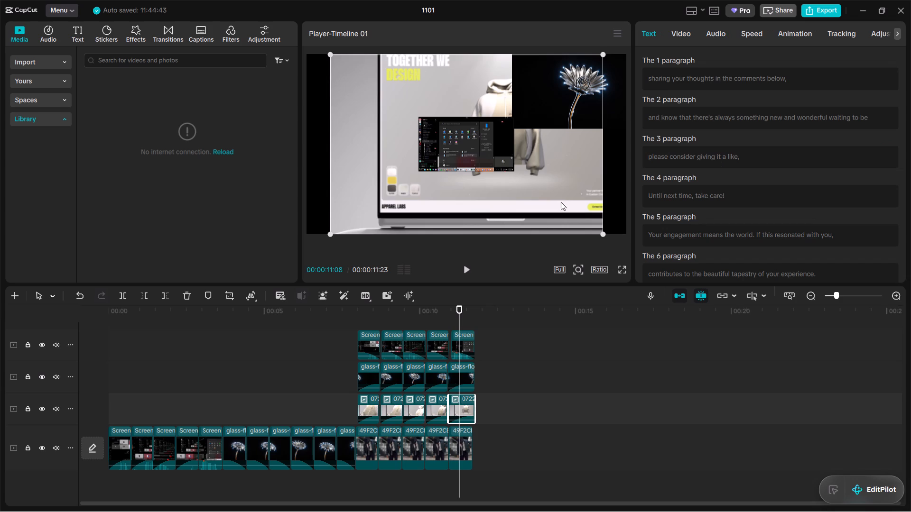
{"action": "left_click_drag", "start_coordinate": [603, 234], "coordinate": [484, 162]}
{"action": "left_click_drag", "start_coordinate": [419, 171], "coordinate": [319, 219]}
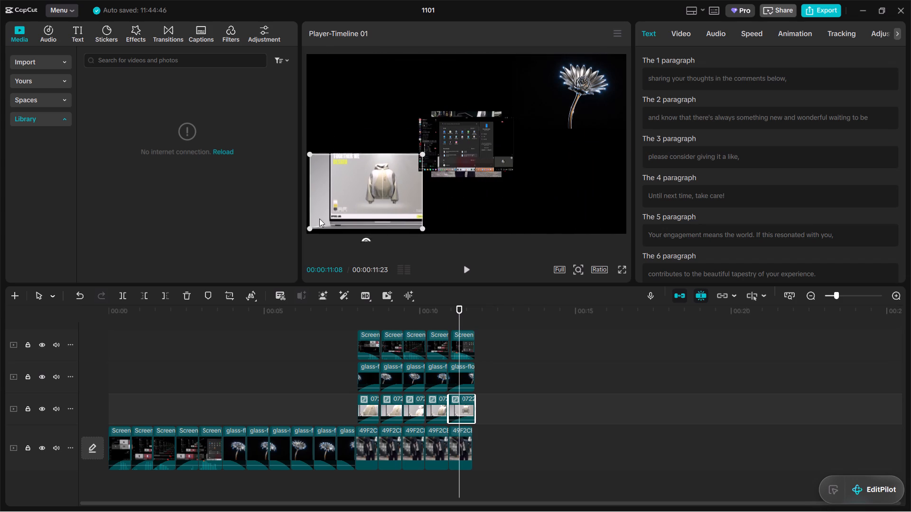
{"action": "left_click_drag", "start_coordinate": [319, 219], "coordinate": [317, 222]}
{"action": "left_click_drag", "start_coordinate": [420, 233], "coordinate": [397, 227]}
{"action": "left_click_drag", "start_coordinate": [382, 200], "coordinate": [369, 206]}
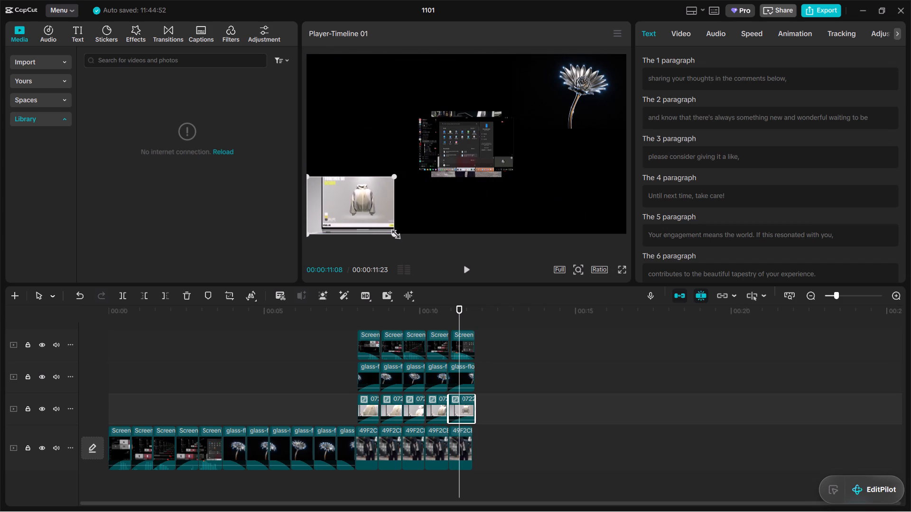
{"action": "left_click_drag", "start_coordinate": [392, 234], "coordinate": [402, 240]}
{"action": "left_click_drag", "start_coordinate": [381, 206], "coordinate": [387, 203]}
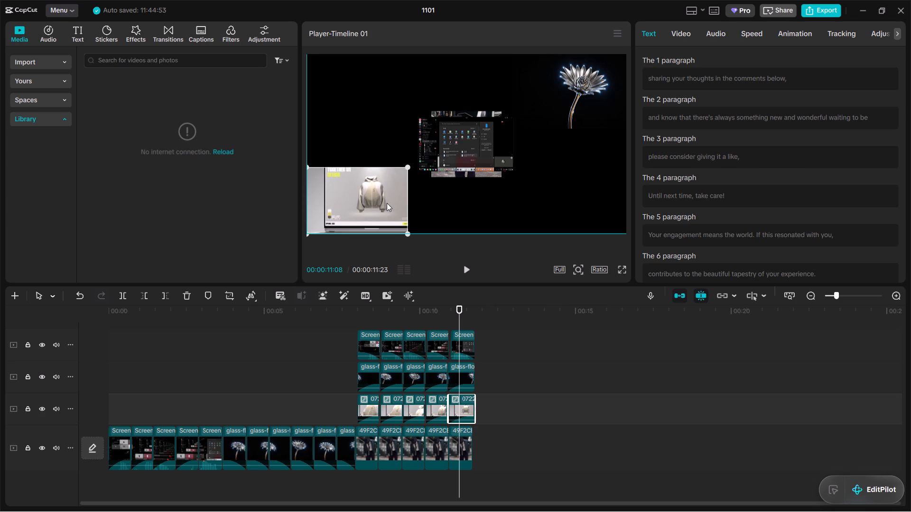
{"action": "left_click_drag", "start_coordinate": [387, 203], "coordinate": [385, 200]}
Move the fifth 49F2C clip's picture flush into the frame's lower-right corner.
{"action": "left_click", "coordinate": [510, 198]}
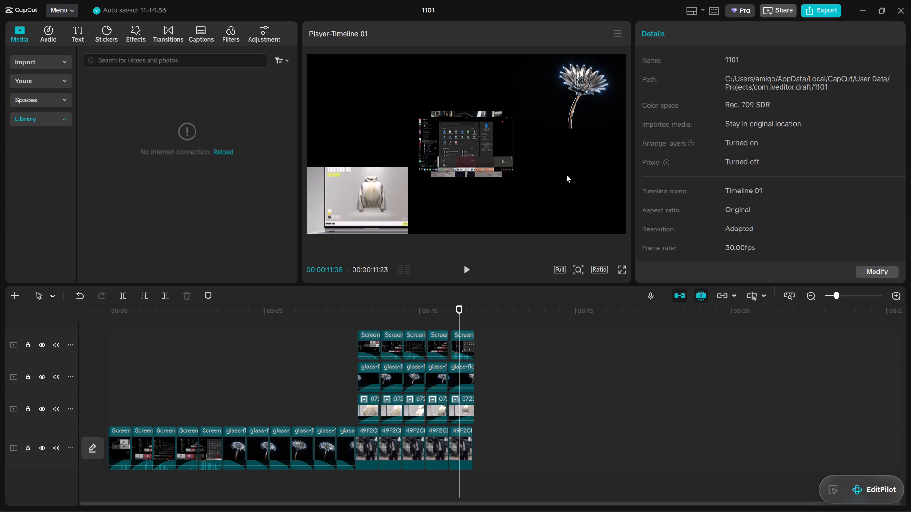
{"action": "left_click", "coordinate": [584, 173]}
{"action": "left_click", "coordinate": [485, 148]}
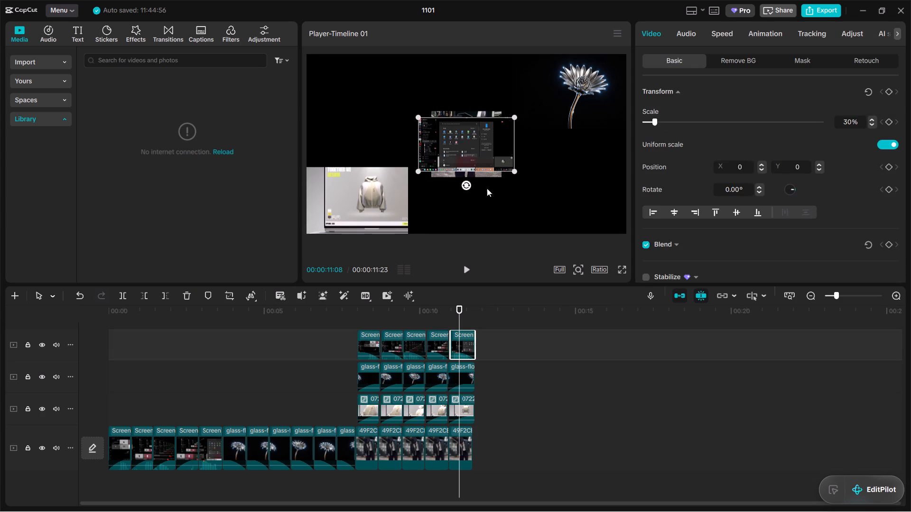
{"action": "left_click", "coordinate": [491, 177]}
{"action": "double_click", "coordinate": [502, 177]}
{"action": "left_click", "coordinate": [483, 174]}
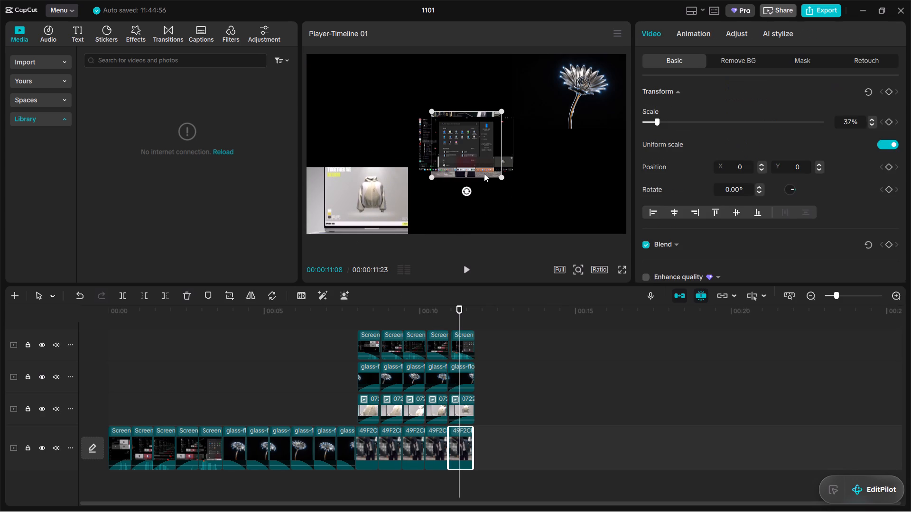
{"action": "left_click_drag", "start_coordinate": [484, 174], "coordinate": [607, 227]}
{"action": "left_click", "coordinate": [529, 198]}
{"action": "left_click", "coordinate": [472, 142]}
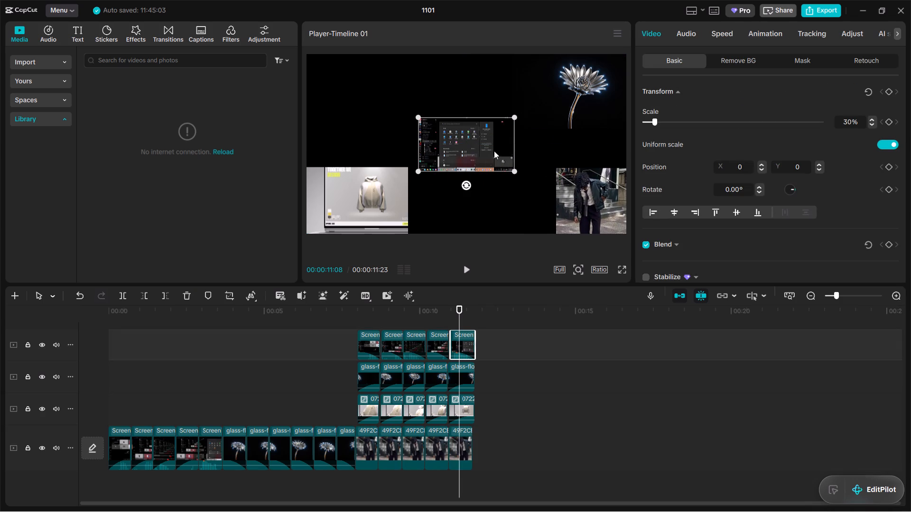
{"action": "left_click", "coordinate": [521, 202]}
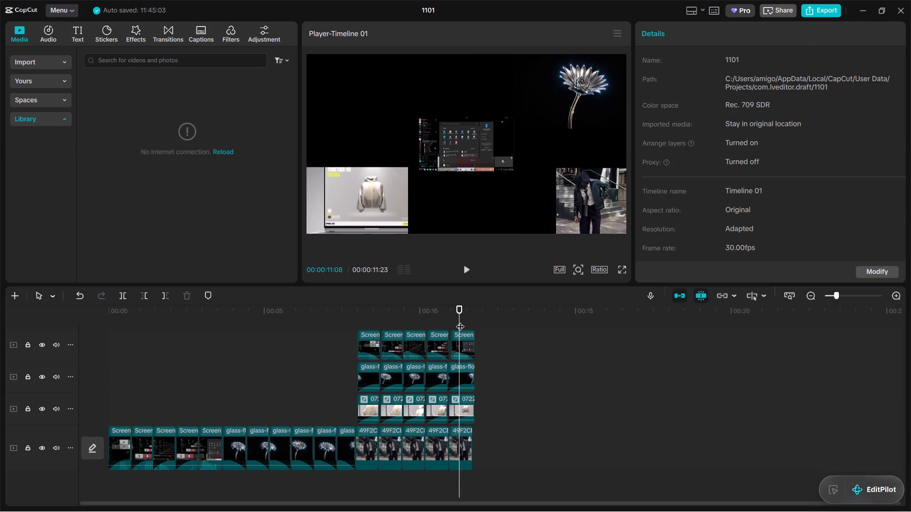
Move the playhead to the end of the timeline at 00:00:11:23.
{"action": "left_click_drag", "start_coordinate": [460, 320], "coordinate": [495, 320]}
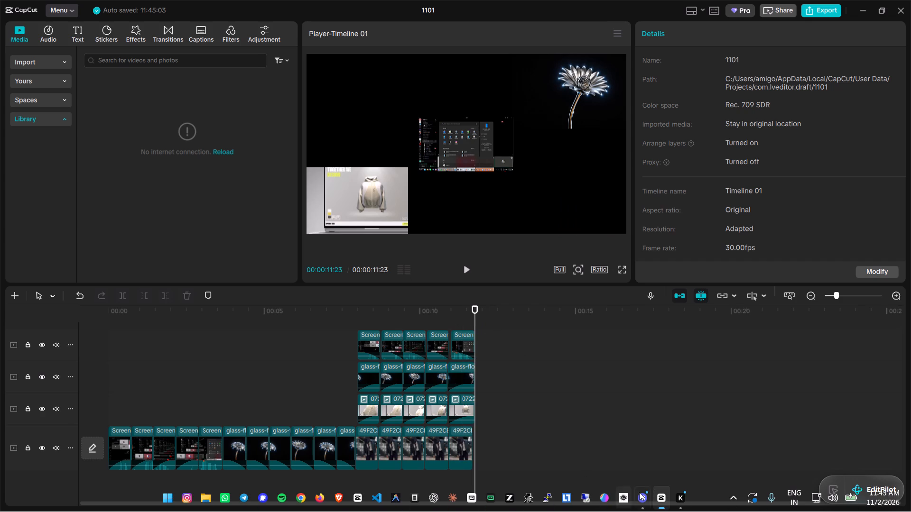
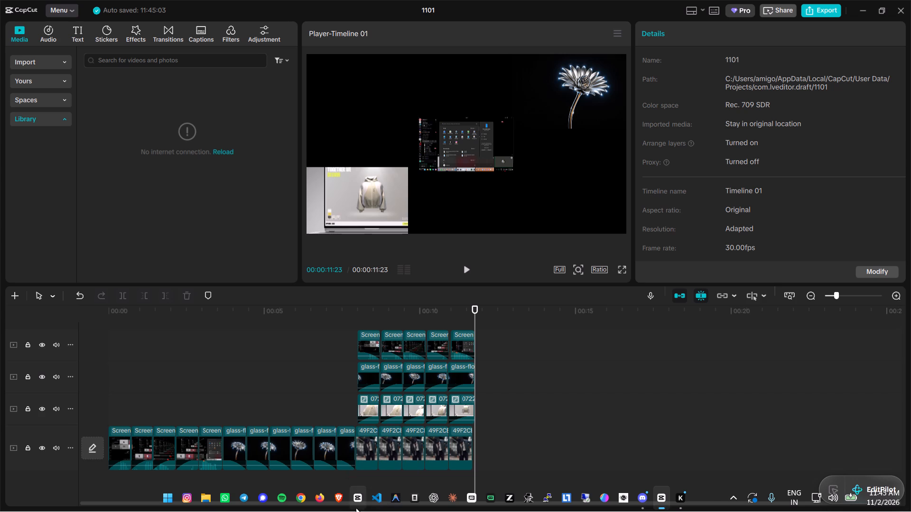
Trim the end of the fifth 0722 overlay back to 00:00:11:21, level with the end of the last 49F2C clip.
{"action": "left_click", "coordinate": [288, 370]}
{"action": "left_click_drag", "start_coordinate": [288, 359], "coordinate": [305, 359]}
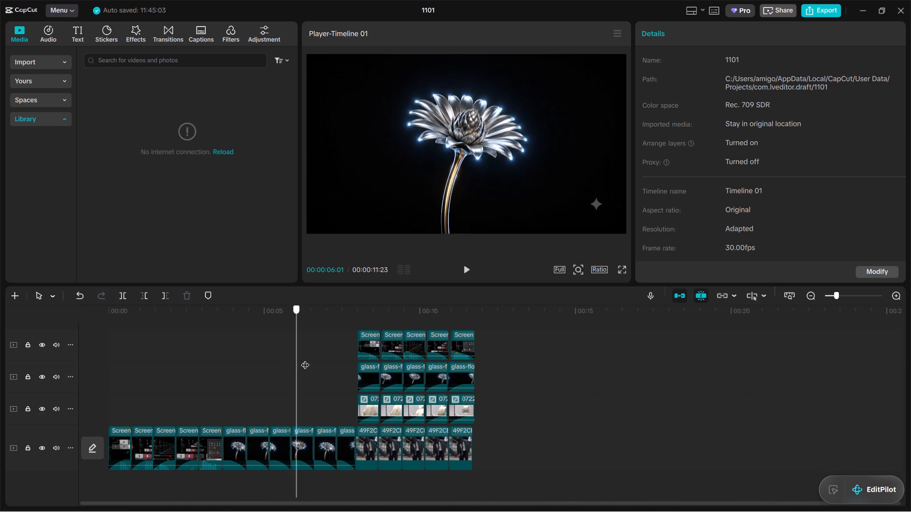
{"action": "left_click_drag", "start_coordinate": [305, 359], "coordinate": [478, 368]}
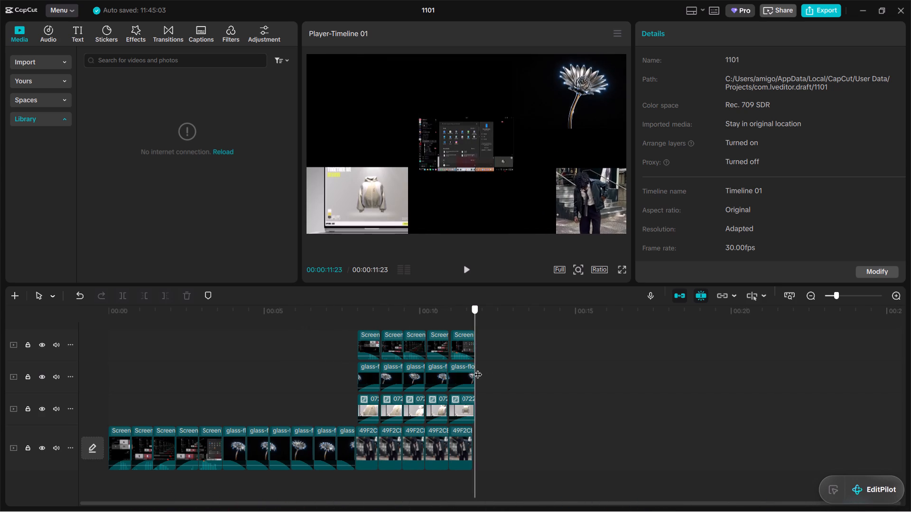
{"action": "left_click_drag", "start_coordinate": [478, 368], "coordinate": [473, 370]}
{"action": "left_click", "coordinate": [460, 410]}
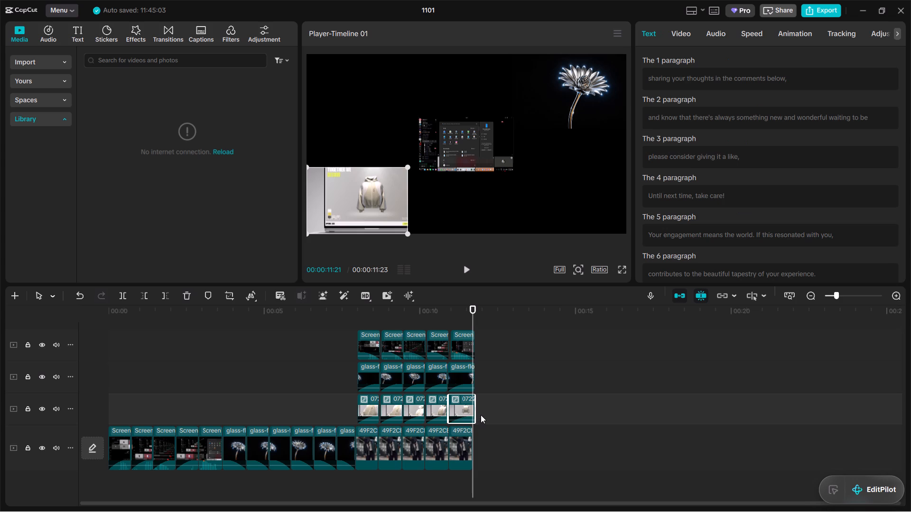
{"action": "left_click", "coordinate": [476, 408]}
{"action": "left_click", "coordinate": [489, 408]}
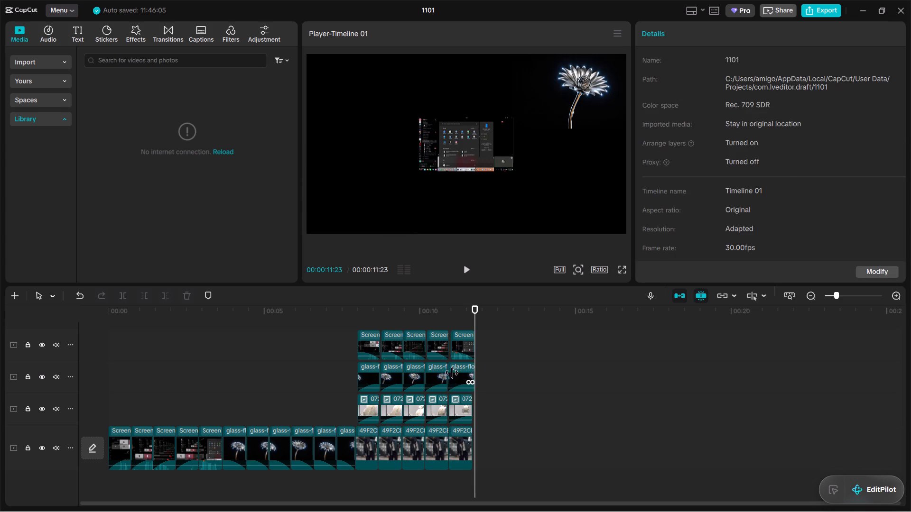
Trim the end of the fifth glass-flower overlay back to 00:00:11:21, level with the end of the last 49F2C clip.
{"action": "left_click", "coordinate": [452, 373]}
{"action": "left_click_drag", "start_coordinate": [475, 319], "coordinate": [466, 319]}
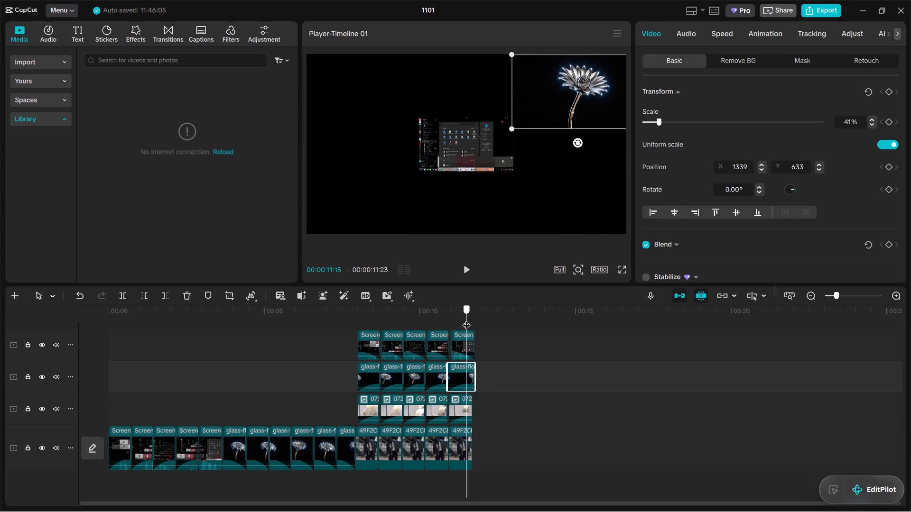
{"action": "left_click_drag", "start_coordinate": [466, 319], "coordinate": [470, 319]}
{"action": "left_click_drag", "start_coordinate": [476, 375], "coordinate": [472, 375]}
{"action": "left_click", "coordinate": [505, 379]}
Trim the end of the fifth Screen overlay back to 00:00:11:21, level with the overlays below it.
{"action": "left_click", "coordinate": [462, 346]}
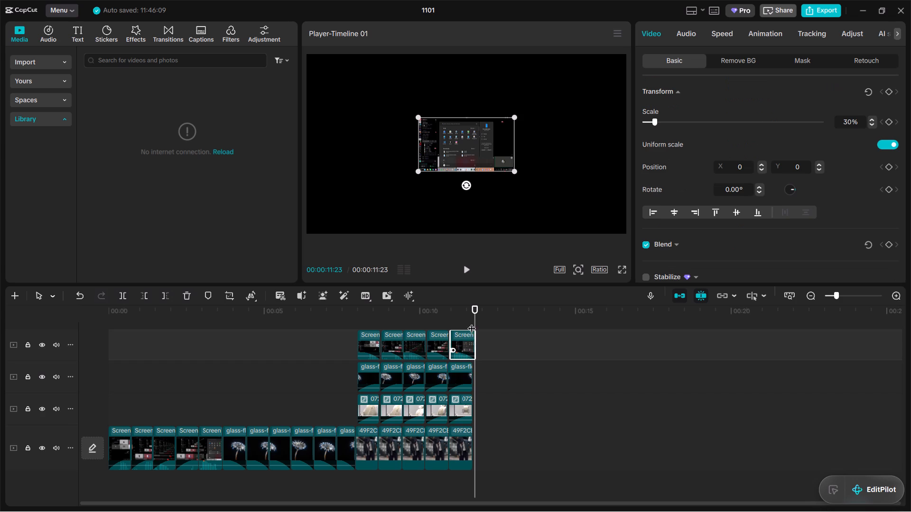
{"action": "left_click", "coordinate": [474, 317]}
{"action": "left_click", "coordinate": [477, 341]}
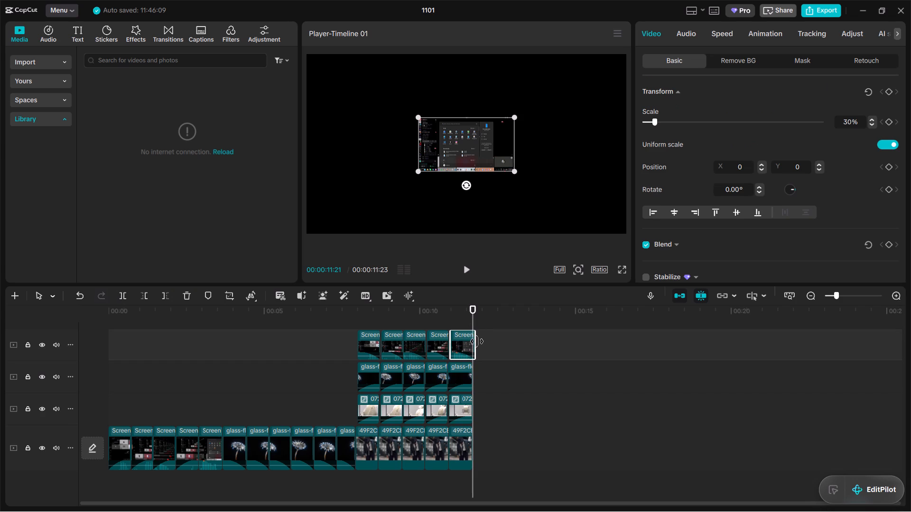
{"action": "left_click", "coordinate": [510, 350]}
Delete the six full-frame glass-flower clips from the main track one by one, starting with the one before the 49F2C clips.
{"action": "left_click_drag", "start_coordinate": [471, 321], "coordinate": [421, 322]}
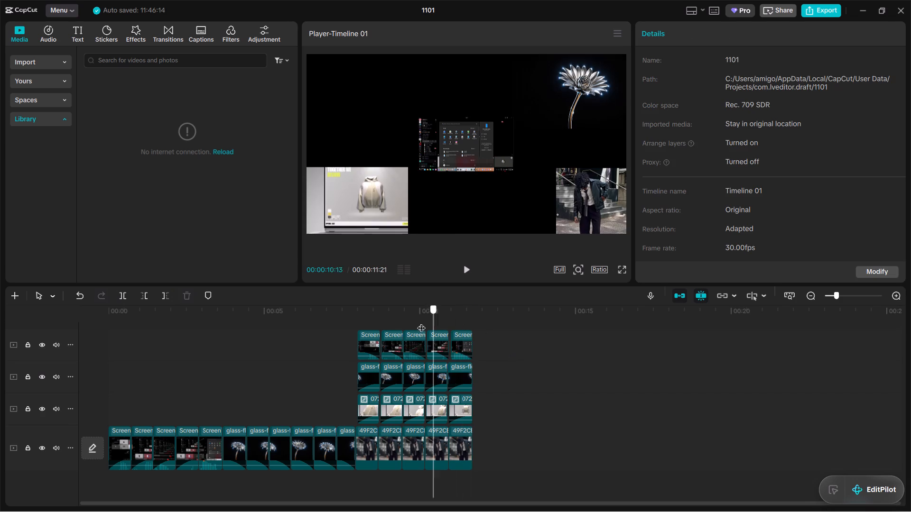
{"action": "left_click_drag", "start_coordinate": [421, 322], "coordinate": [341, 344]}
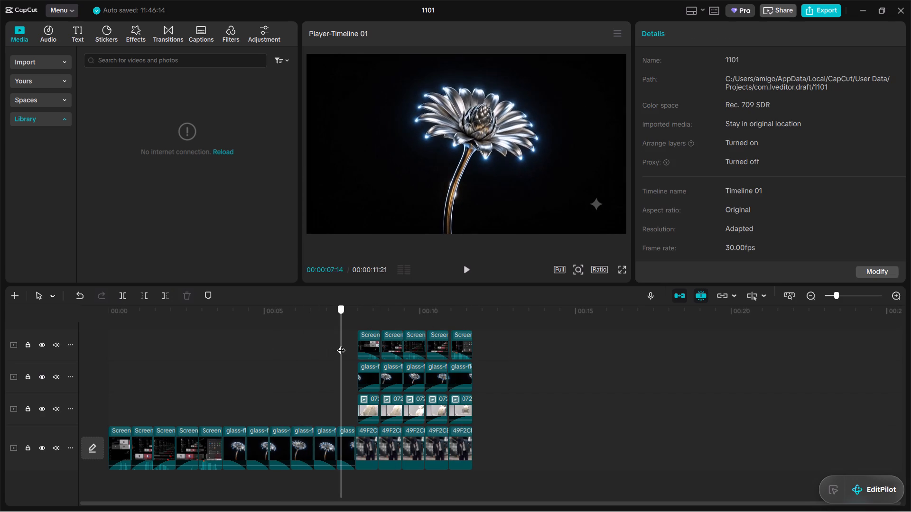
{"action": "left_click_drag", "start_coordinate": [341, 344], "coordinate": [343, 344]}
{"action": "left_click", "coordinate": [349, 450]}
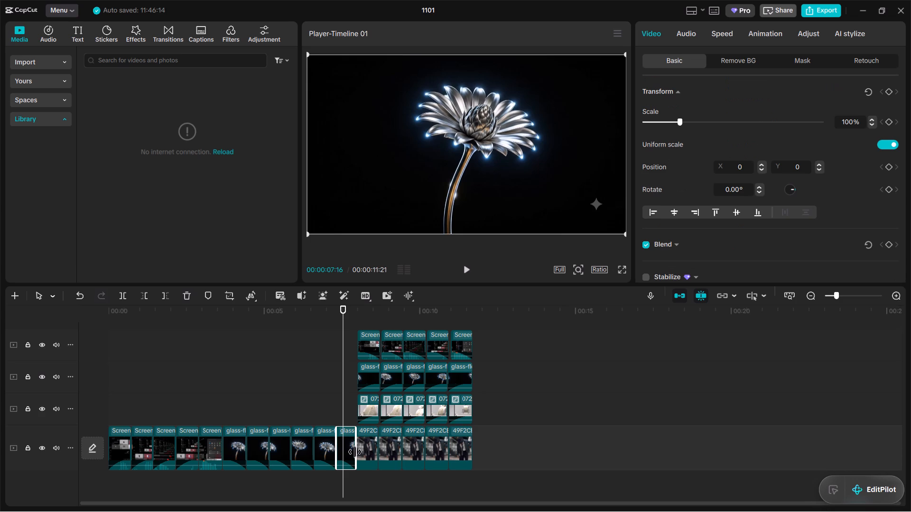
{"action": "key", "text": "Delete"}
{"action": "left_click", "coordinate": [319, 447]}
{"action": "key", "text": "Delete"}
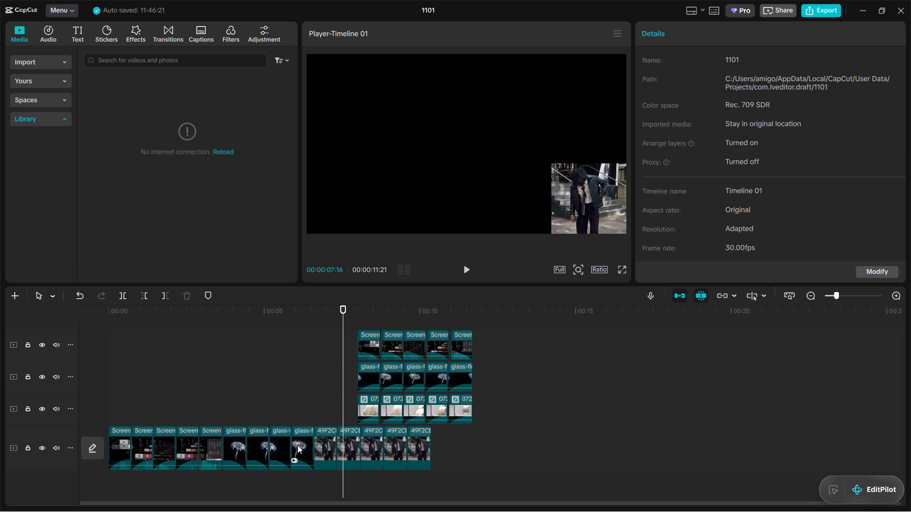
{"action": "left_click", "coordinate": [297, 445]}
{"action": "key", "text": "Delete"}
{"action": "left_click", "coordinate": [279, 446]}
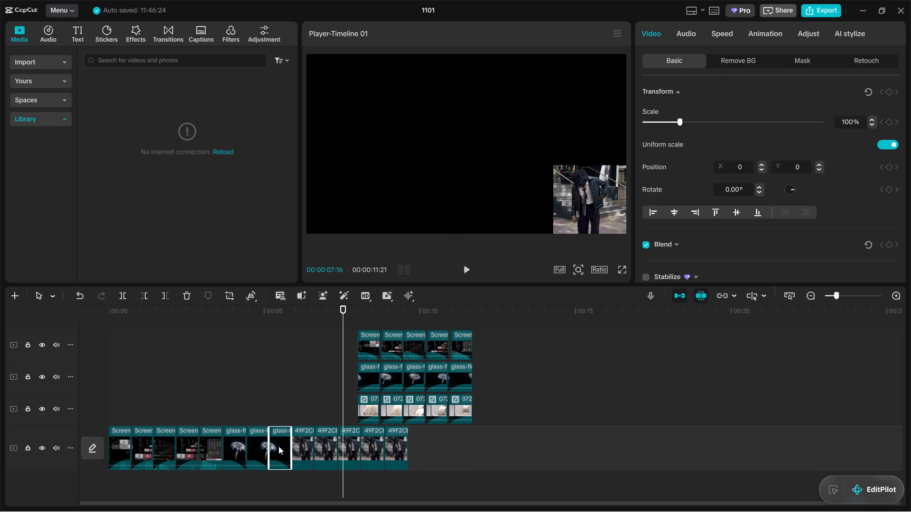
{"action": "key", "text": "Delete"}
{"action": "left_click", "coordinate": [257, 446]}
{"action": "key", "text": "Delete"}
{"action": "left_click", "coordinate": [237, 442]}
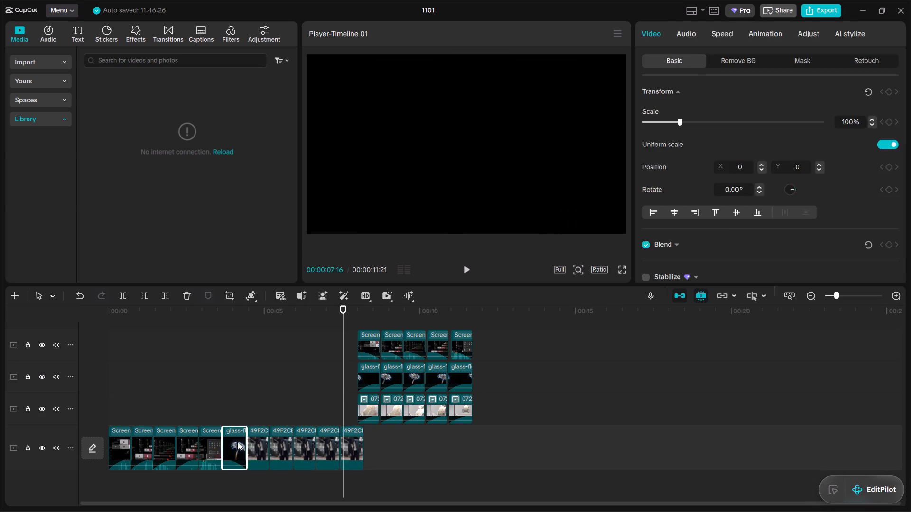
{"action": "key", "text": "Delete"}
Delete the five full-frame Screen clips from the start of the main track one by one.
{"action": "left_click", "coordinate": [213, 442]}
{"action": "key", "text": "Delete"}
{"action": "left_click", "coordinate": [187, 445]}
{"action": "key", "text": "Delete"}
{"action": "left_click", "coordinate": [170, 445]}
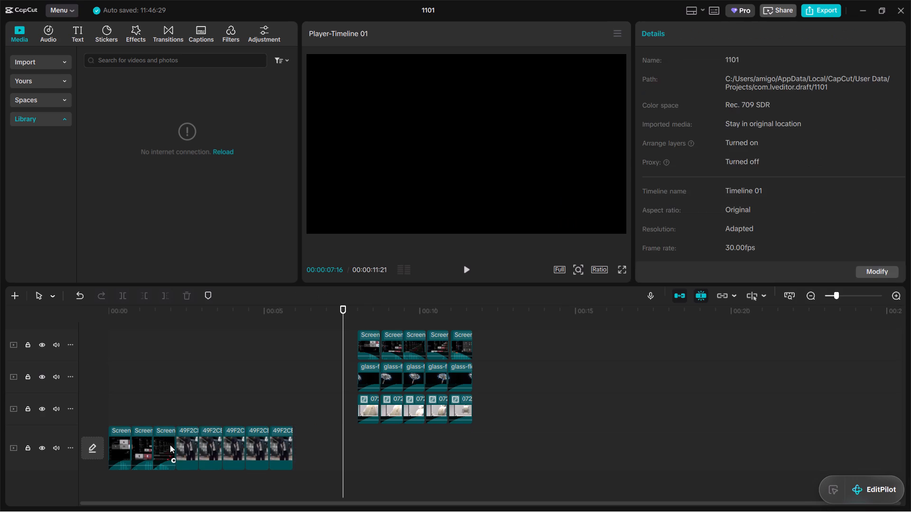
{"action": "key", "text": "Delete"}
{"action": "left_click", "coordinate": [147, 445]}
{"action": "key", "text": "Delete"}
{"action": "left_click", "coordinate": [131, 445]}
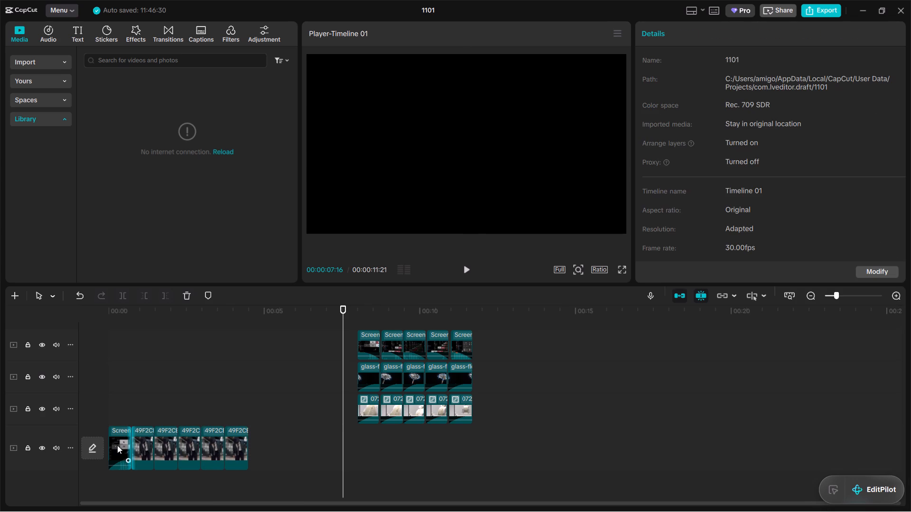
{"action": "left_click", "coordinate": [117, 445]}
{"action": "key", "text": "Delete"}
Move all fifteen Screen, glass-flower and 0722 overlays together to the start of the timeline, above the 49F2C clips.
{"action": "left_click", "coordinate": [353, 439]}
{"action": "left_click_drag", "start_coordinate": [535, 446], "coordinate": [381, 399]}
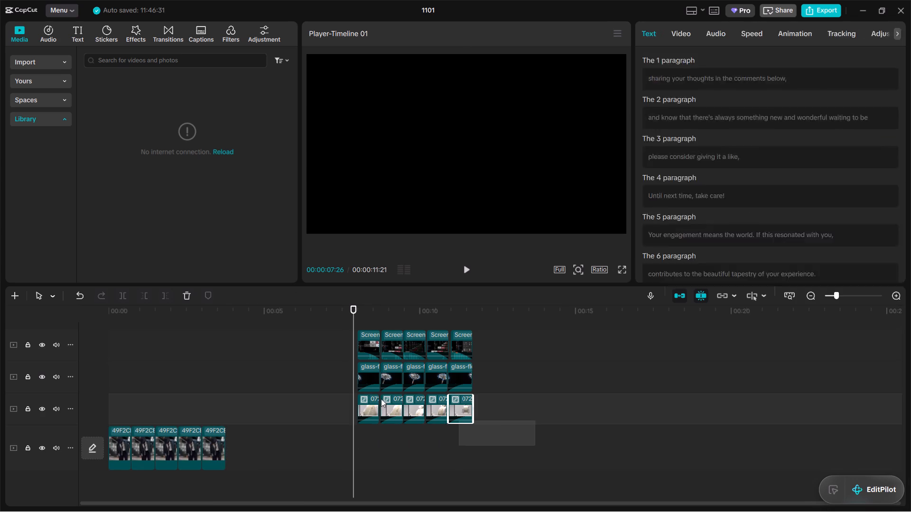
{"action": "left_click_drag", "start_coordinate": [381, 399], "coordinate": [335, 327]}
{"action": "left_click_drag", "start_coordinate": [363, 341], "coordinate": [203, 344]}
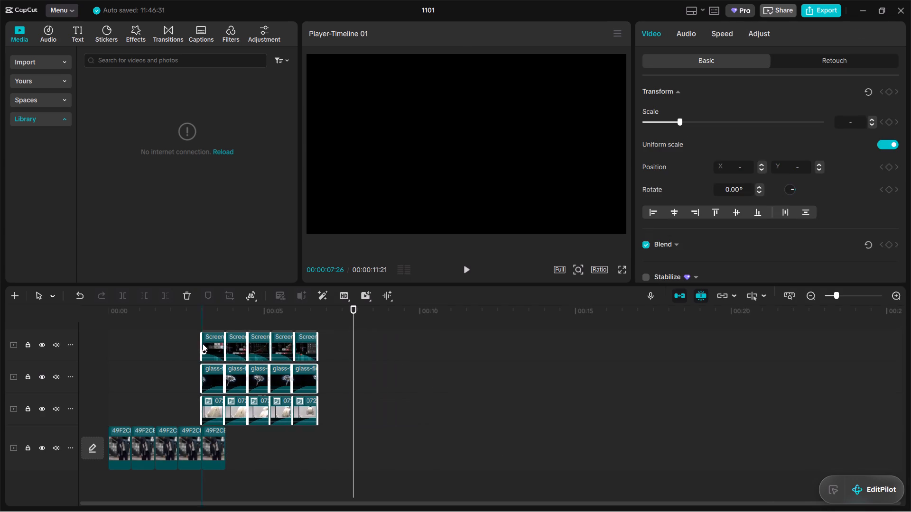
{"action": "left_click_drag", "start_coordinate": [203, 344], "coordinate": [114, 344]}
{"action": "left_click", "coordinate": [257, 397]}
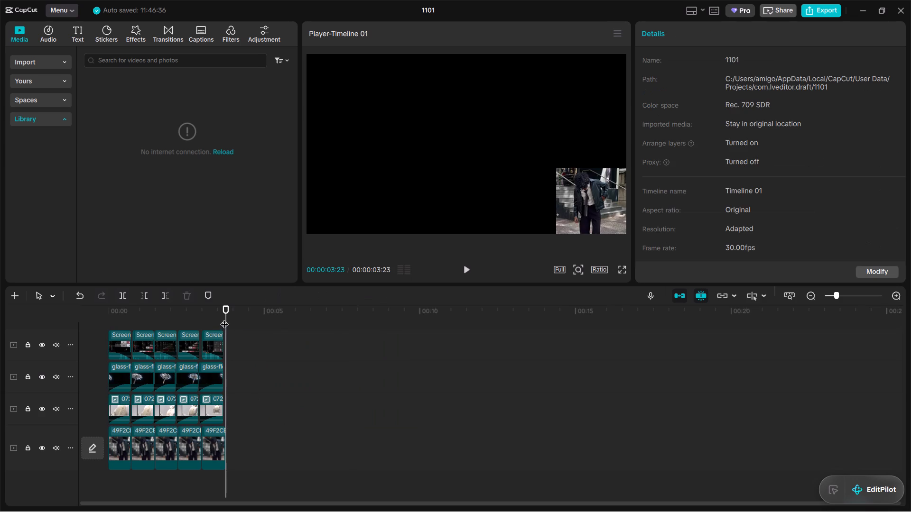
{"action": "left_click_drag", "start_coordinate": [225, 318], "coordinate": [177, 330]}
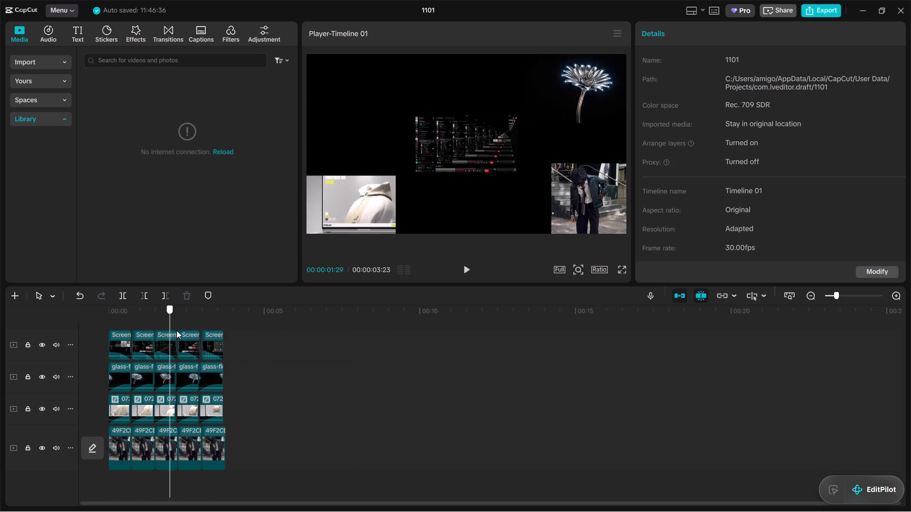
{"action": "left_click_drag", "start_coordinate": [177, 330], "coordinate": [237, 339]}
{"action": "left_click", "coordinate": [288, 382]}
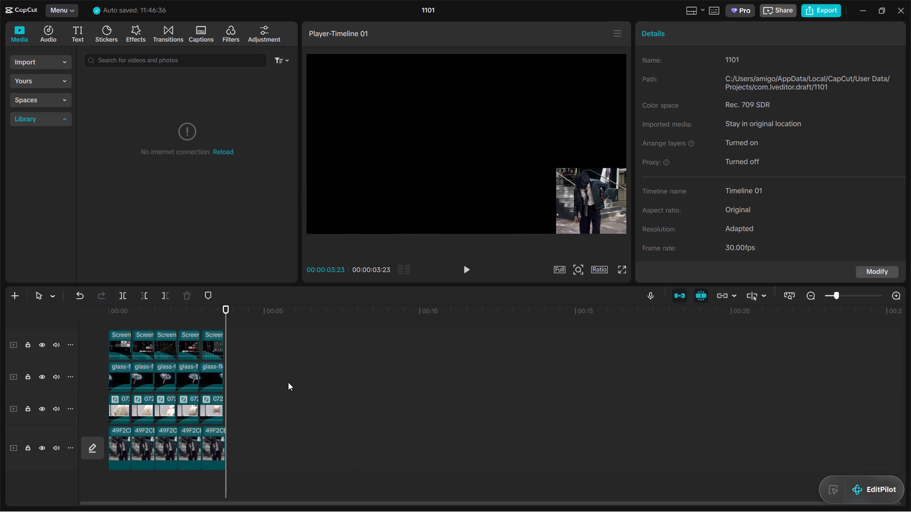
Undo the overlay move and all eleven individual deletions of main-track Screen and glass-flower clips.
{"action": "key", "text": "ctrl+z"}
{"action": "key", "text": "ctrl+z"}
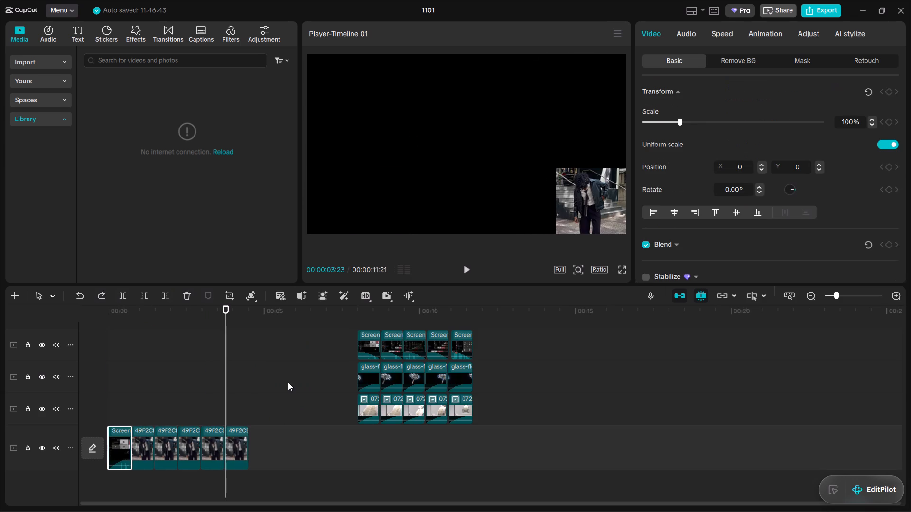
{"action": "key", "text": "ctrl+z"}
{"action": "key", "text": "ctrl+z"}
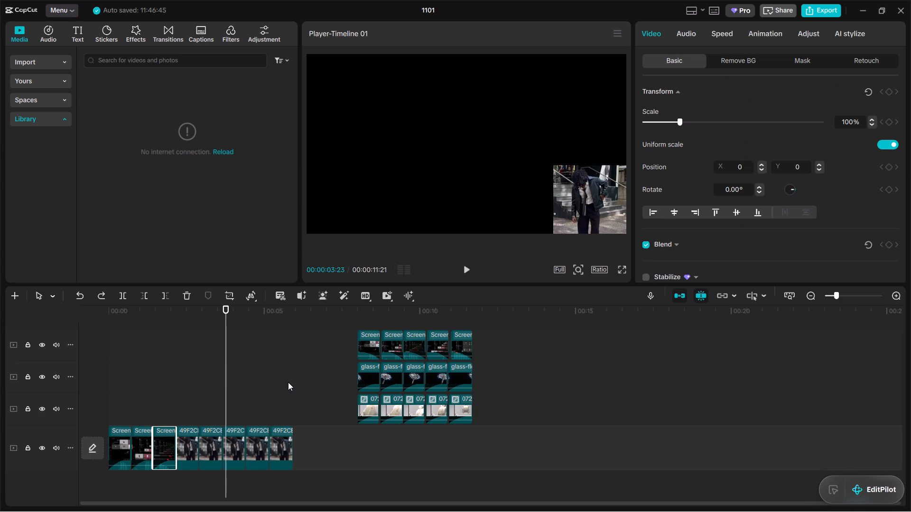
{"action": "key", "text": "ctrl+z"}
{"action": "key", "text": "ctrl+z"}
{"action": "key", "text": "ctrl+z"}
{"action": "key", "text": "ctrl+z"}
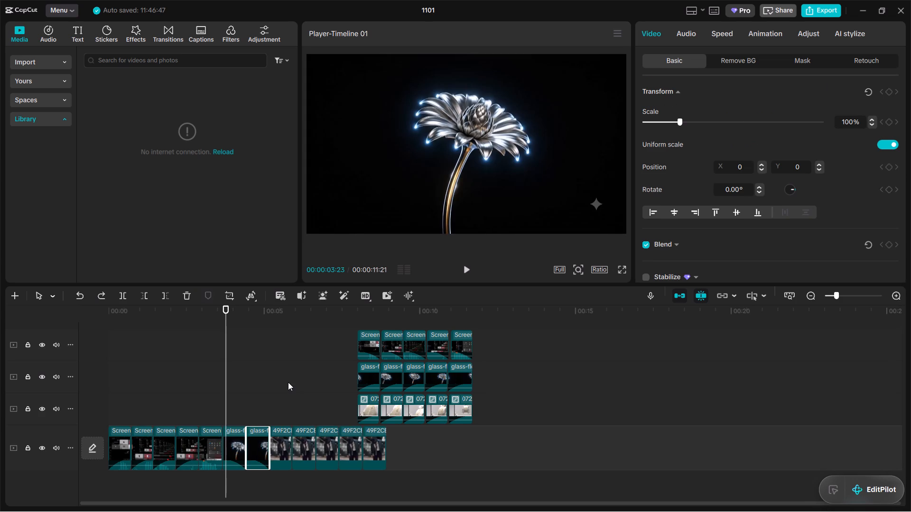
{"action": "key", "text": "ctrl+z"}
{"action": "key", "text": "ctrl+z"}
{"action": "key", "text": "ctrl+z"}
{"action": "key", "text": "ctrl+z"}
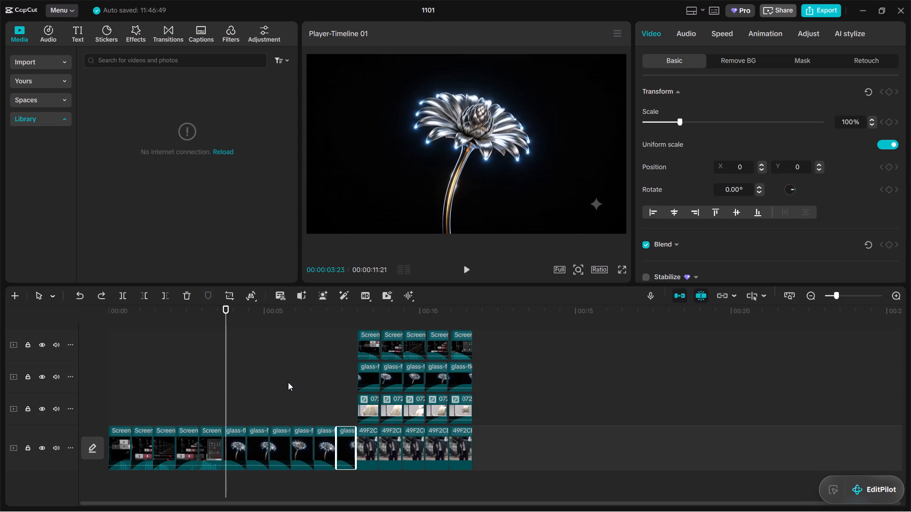
Delete the five Screen and six glass-flower clips ahead of the 49F2C clips on the main track in one go.
{"action": "left_click", "coordinate": [313, 413]}
{"action": "left_click_drag", "start_coordinate": [119, 409], "coordinate": [195, 435]}
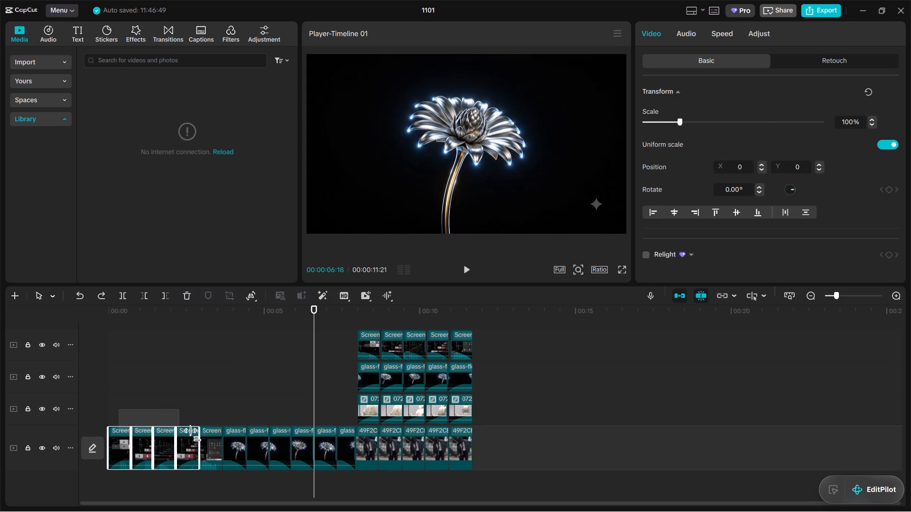
{"action": "left_click_drag", "start_coordinate": [195, 435], "coordinate": [341, 472]}
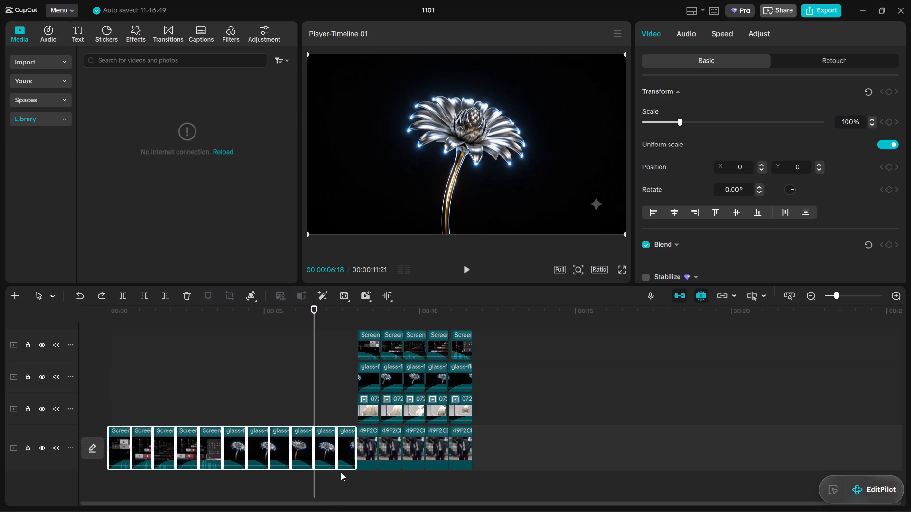
{"action": "key", "text": "Delete"}
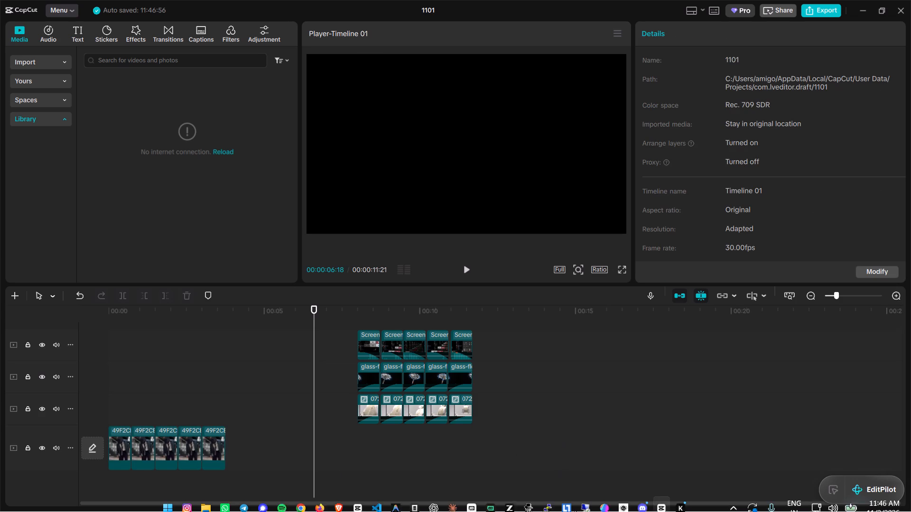
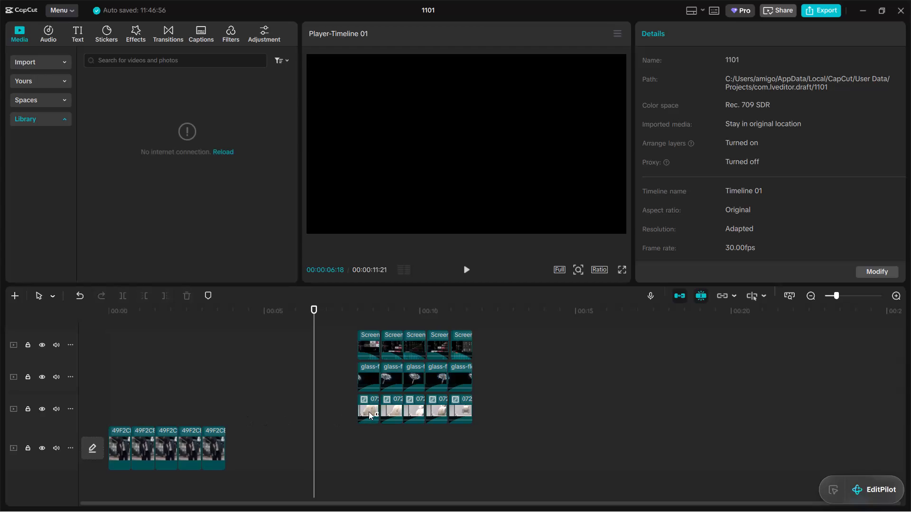
Move the first three 0722 clips to the timeline start, each above its matching 49F2C clip.
{"action": "left_click", "coordinate": [369, 411]}
{"action": "left_click_drag", "start_coordinate": [369, 404], "coordinate": [129, 402]}
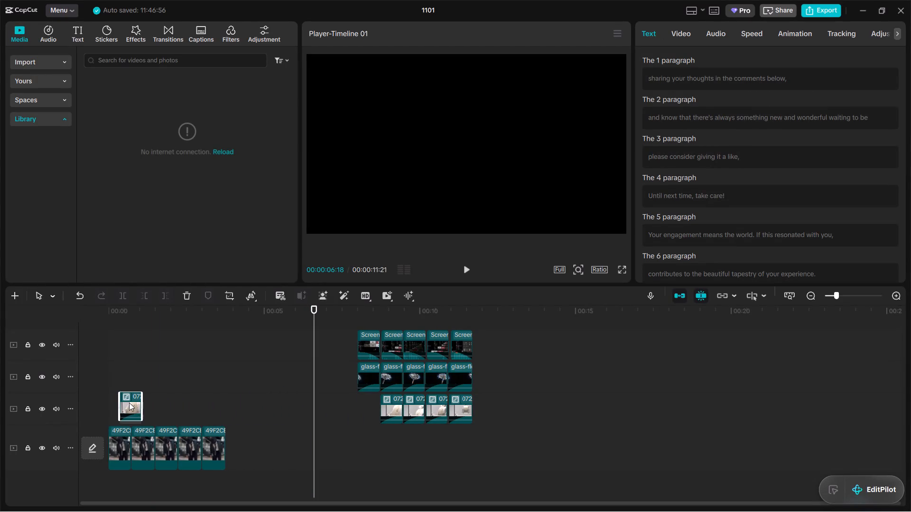
{"action": "left_click_drag", "start_coordinate": [129, 402], "coordinate": [121, 407]}
{"action": "left_click", "coordinate": [271, 416]}
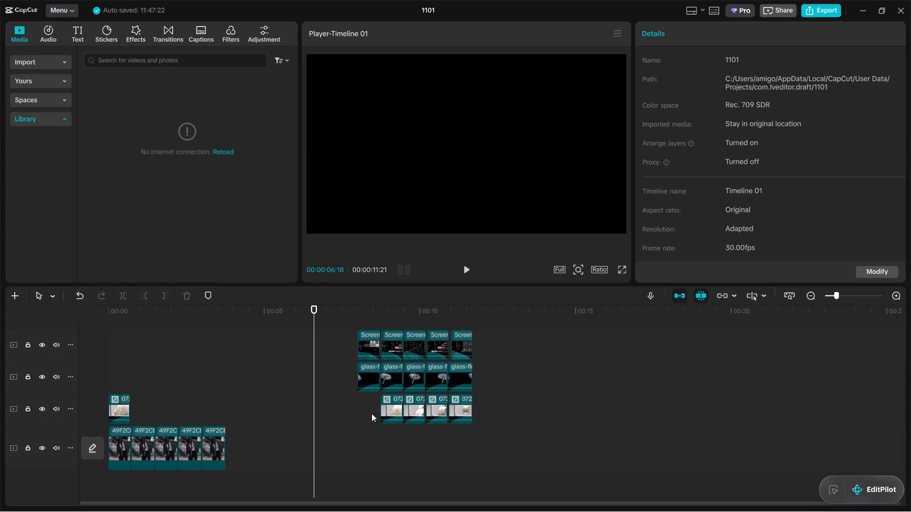
{"action": "left_click", "coordinate": [386, 407]}
{"action": "left_click_drag", "start_coordinate": [391, 406], "coordinate": [144, 407]}
{"action": "left_click", "coordinate": [264, 408]}
{"action": "left_click", "coordinate": [414, 412]}
{"action": "left_click_drag", "start_coordinate": [414, 403], "coordinate": [211, 409]}
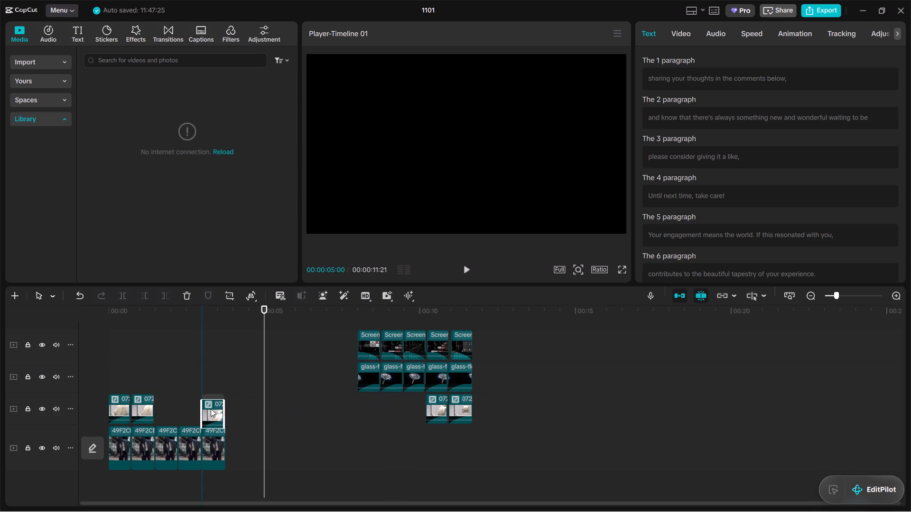
{"action": "left_click_drag", "start_coordinate": [211, 409], "coordinate": [169, 407]}
{"action": "left_click", "coordinate": [305, 411]}
Move the last two 0722 clips above the fourth and fifth 49F2C clips.
{"action": "left_click", "coordinate": [437, 409]}
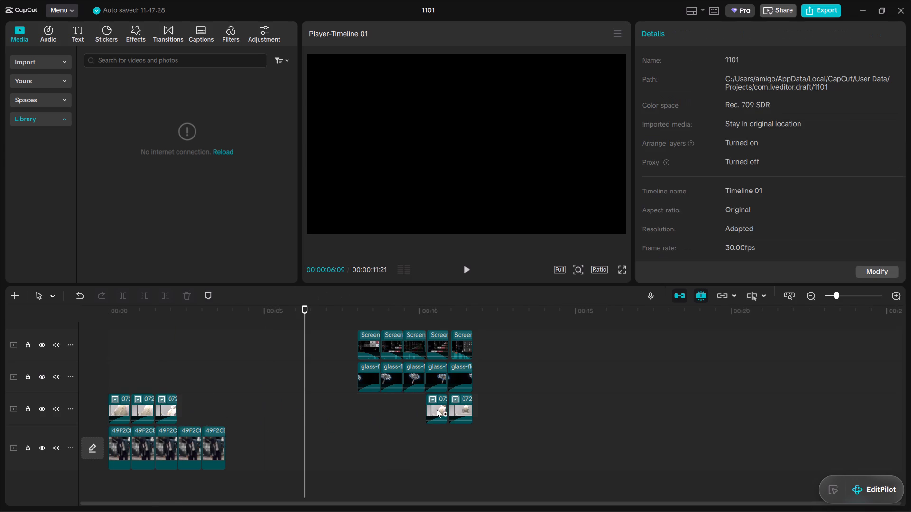
{"action": "left_click_drag", "start_coordinate": [437, 409], "coordinate": [190, 411]}
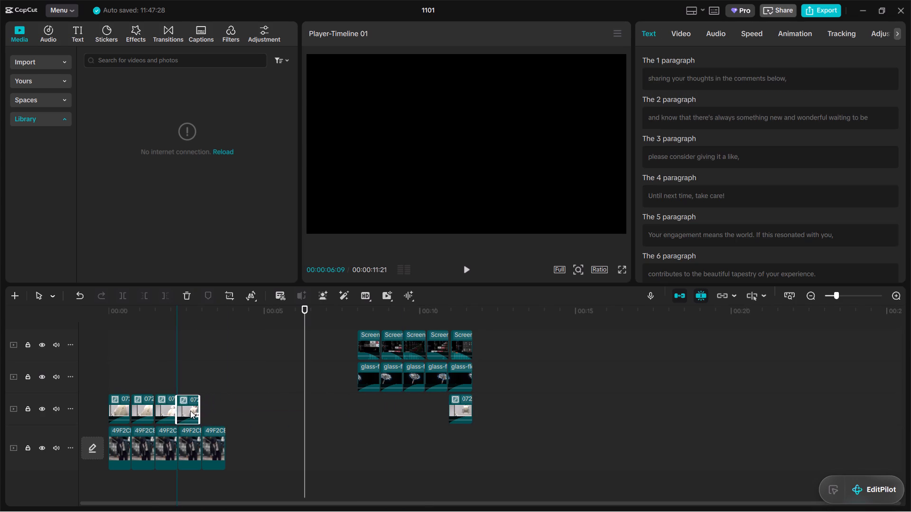
{"action": "left_click_drag", "start_coordinate": [190, 411], "coordinate": [191, 412]}
{"action": "left_click", "coordinate": [298, 414]}
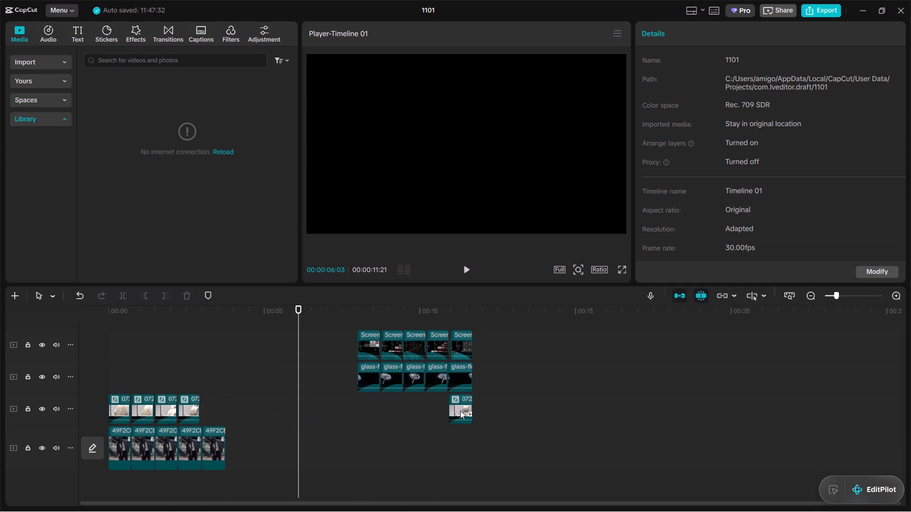
{"action": "left_click", "coordinate": [460, 411]}
{"action": "left_click_drag", "start_coordinate": [460, 404], "coordinate": [214, 406]}
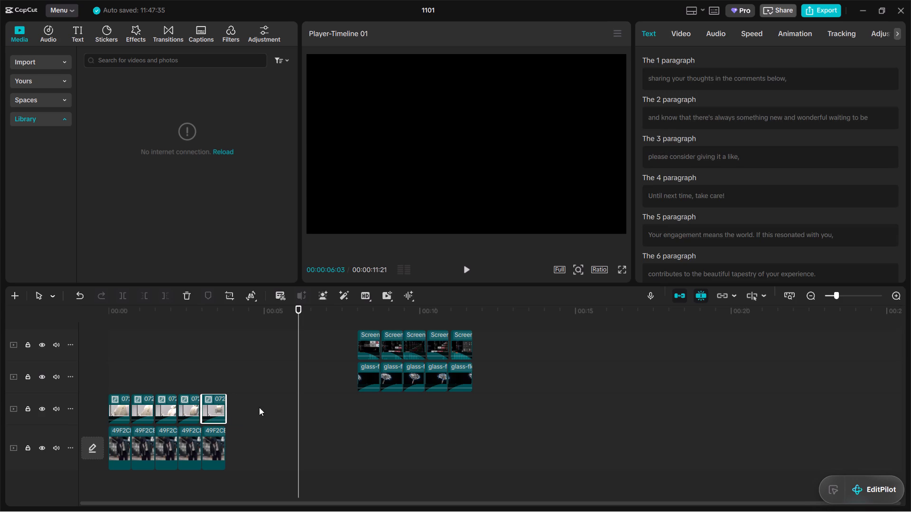
{"action": "left_click", "coordinate": [289, 415]}
Move the first three glass-flower clips to the timeline start, each above its matching 0722 clip.
{"action": "left_click", "coordinate": [372, 381]}
{"action": "left_click_drag", "start_coordinate": [371, 375], "coordinate": [360, 375]}
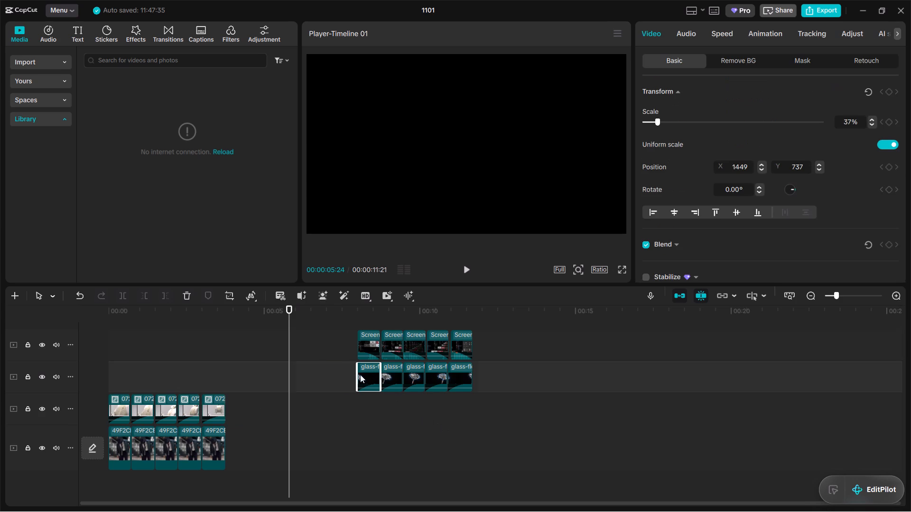
{"action": "left_click_drag", "start_coordinate": [360, 375], "coordinate": [123, 375]}
{"action": "left_click", "coordinate": [400, 426]}
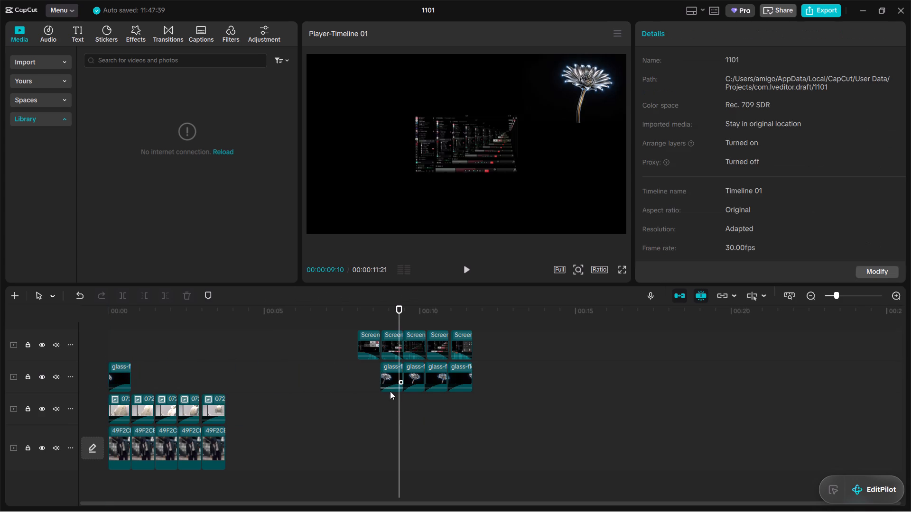
{"action": "left_click", "coordinate": [390, 381]}
{"action": "left_click_drag", "start_coordinate": [391, 368], "coordinate": [158, 366]}
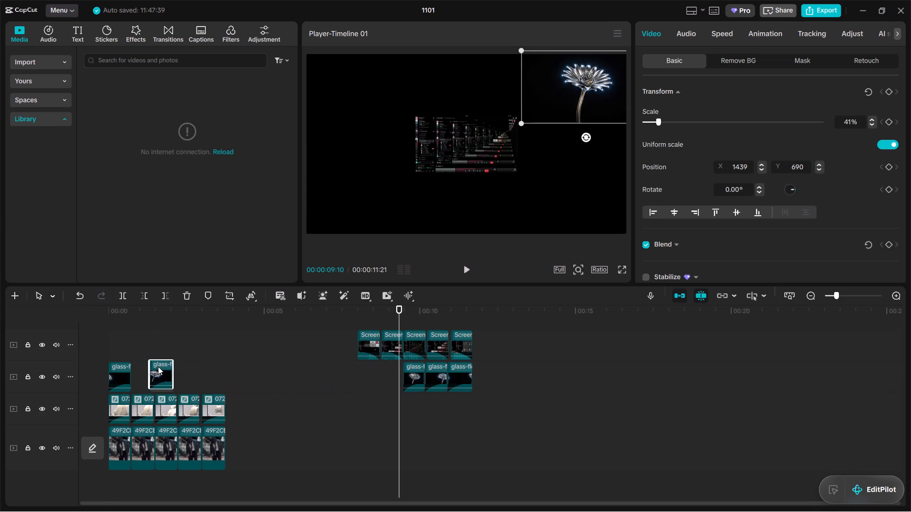
{"action": "left_click_drag", "start_coordinate": [158, 366], "coordinate": [147, 369]}
{"action": "left_click", "coordinate": [284, 394]}
{"action": "left_click", "coordinate": [419, 376]}
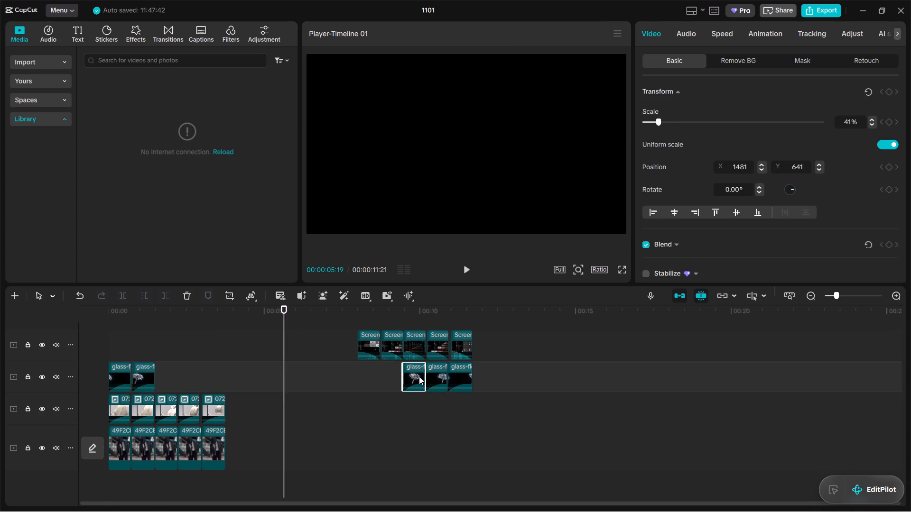
{"action": "left_click_drag", "start_coordinate": [418, 371], "coordinate": [175, 373]}
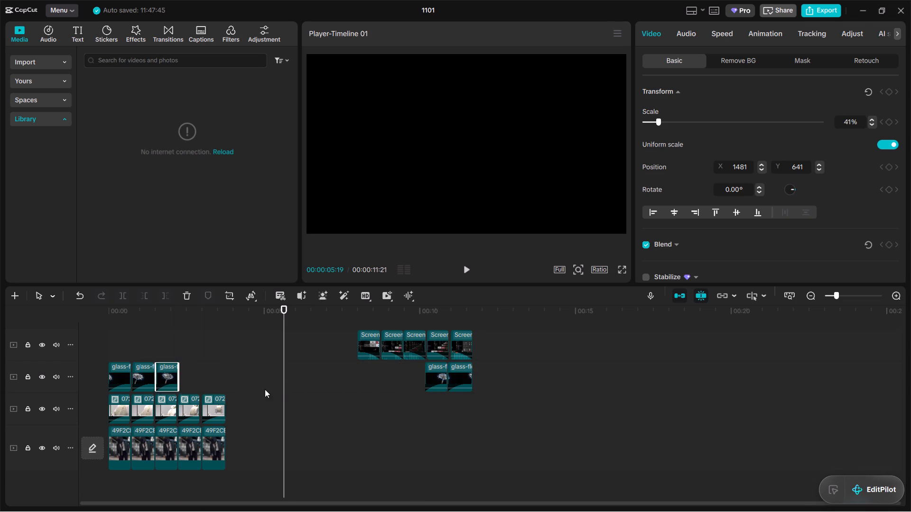
{"action": "left_click", "coordinate": [289, 390]}
Move the last two glass-flower clips back above the fourth and fifth 0722 clips.
{"action": "left_click", "coordinate": [441, 373]}
{"action": "left_click_drag", "start_coordinate": [437, 369], "coordinate": [211, 372]}
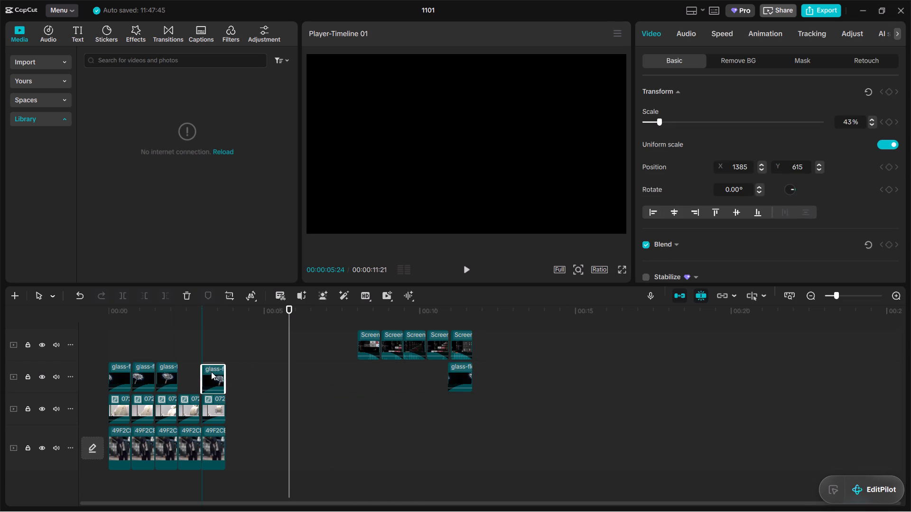
{"action": "left_click_drag", "start_coordinate": [211, 372], "coordinate": [190, 371]}
{"action": "left_click", "coordinate": [358, 402]}
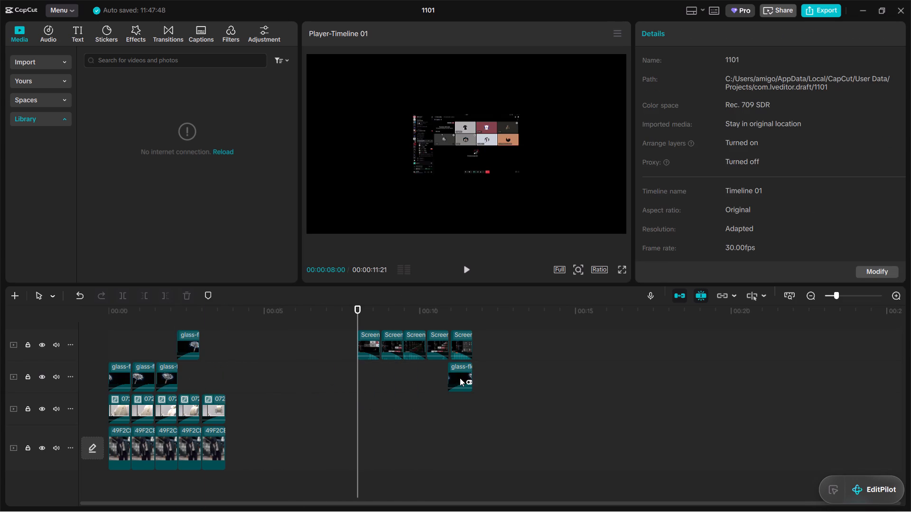
{"action": "left_click", "coordinate": [460, 378]}
{"action": "left_click_drag", "start_coordinate": [461, 374], "coordinate": [214, 375]}
Bring the fourth glass-flower clip down into its row beside the third, shifting the fifth aside and back against it.
{"action": "left_click", "coordinate": [193, 343]}
{"action": "left_click_drag", "start_coordinate": [190, 340], "coordinate": [190, 370]}
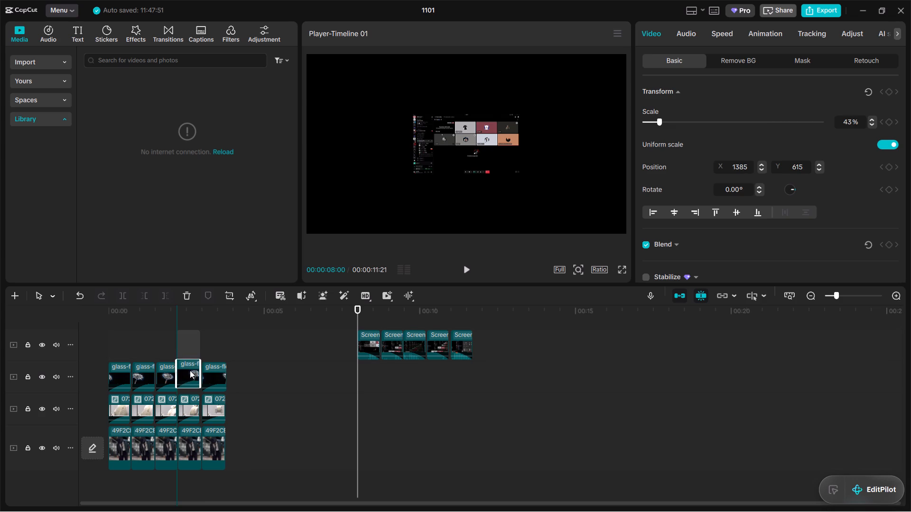
{"action": "left_click_drag", "start_coordinate": [190, 370], "coordinate": [189, 376]}
{"action": "left_click", "coordinate": [272, 390]}
{"action": "left_click_drag", "start_coordinate": [213, 376], "coordinate": [214, 376]}
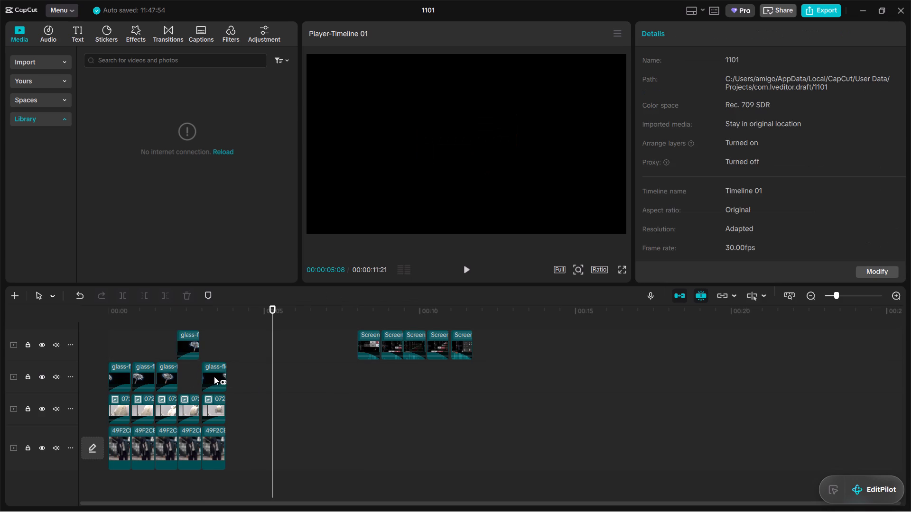
{"action": "left_click_drag", "start_coordinate": [214, 376], "coordinate": [234, 378]}
{"action": "left_click", "coordinate": [186, 348]}
{"action": "left_click_drag", "start_coordinate": [186, 340], "coordinate": [188, 374]}
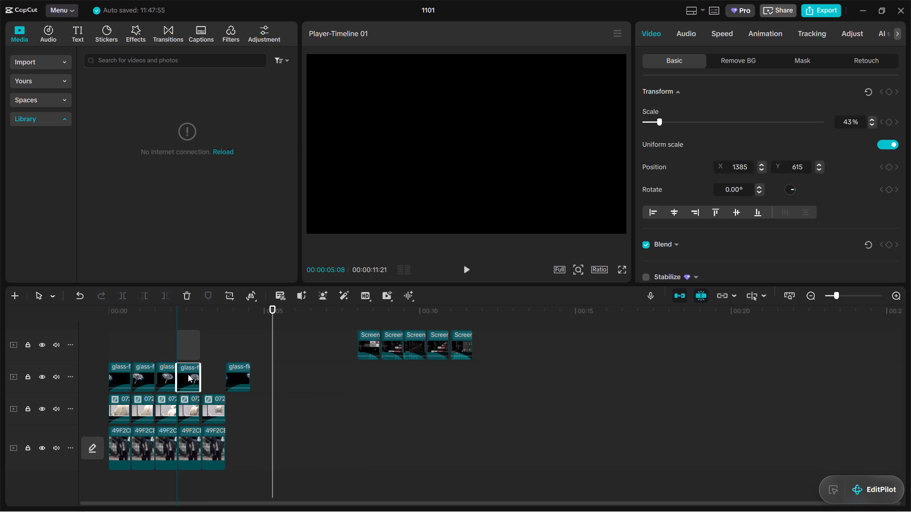
{"action": "left_click_drag", "start_coordinate": [188, 374], "coordinate": [191, 374]}
{"action": "left_click", "coordinate": [318, 446]}
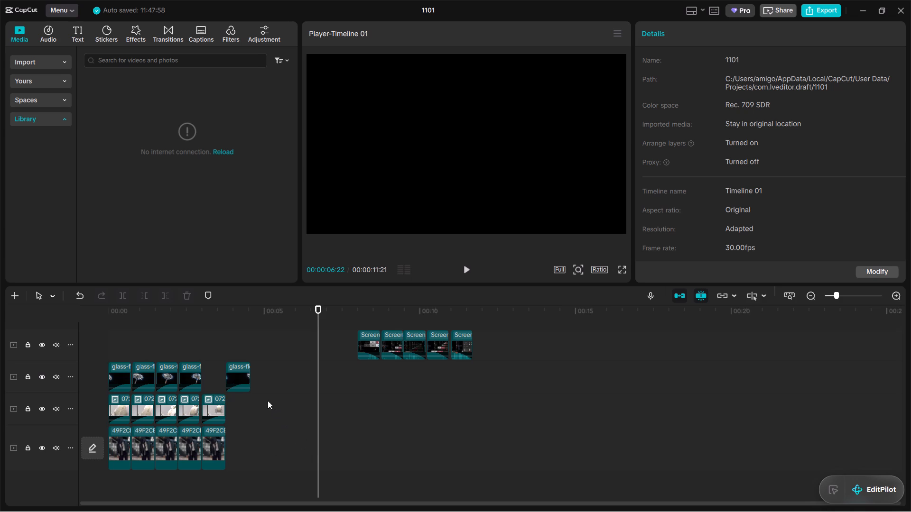
{"action": "left_click", "coordinate": [243, 374]}
{"action": "left_click_drag", "start_coordinate": [239, 375], "coordinate": [219, 376]}
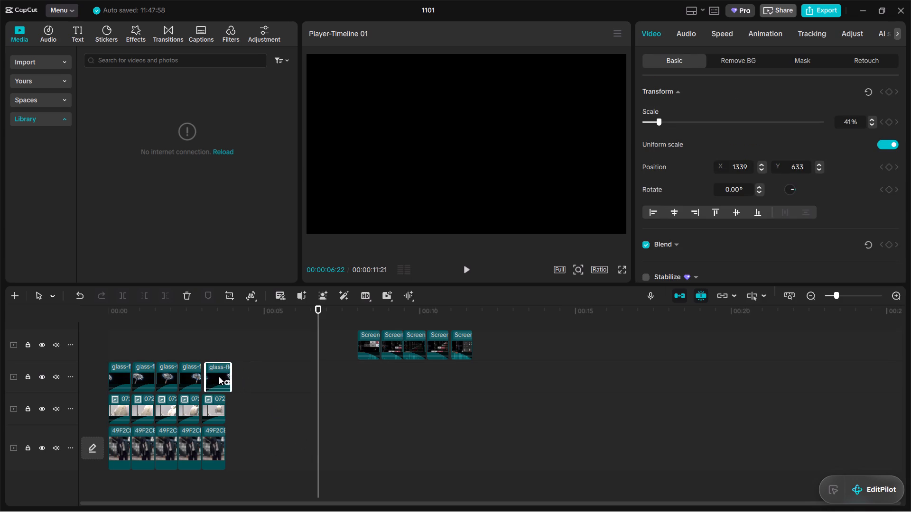
{"action": "left_click_drag", "start_coordinate": [219, 376], "coordinate": [218, 376]}
{"action": "left_click", "coordinate": [307, 397]}
Move the first four Screen clips to the start of the top track, above the glass-flower clips.
{"action": "left_click", "coordinate": [373, 338]}
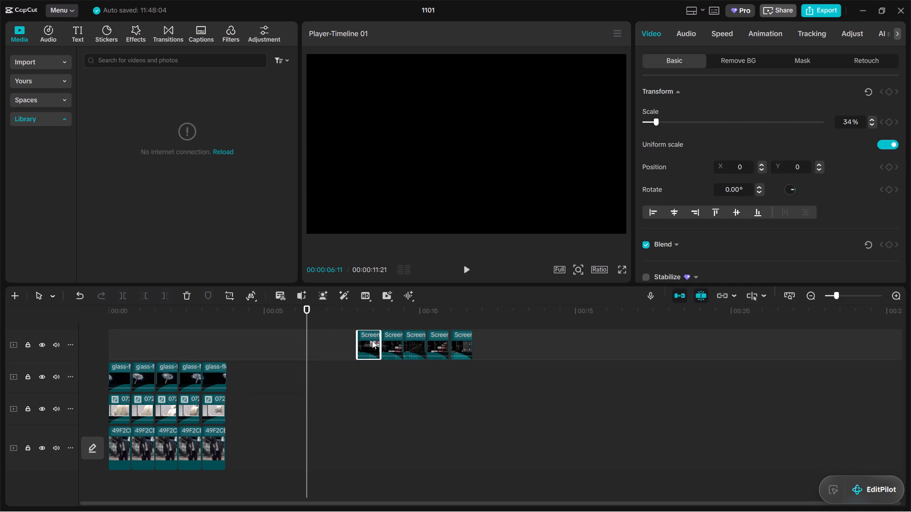
{"action": "left_click_drag", "start_coordinate": [372, 340], "coordinate": [125, 343]}
{"action": "left_click", "coordinate": [291, 375]}
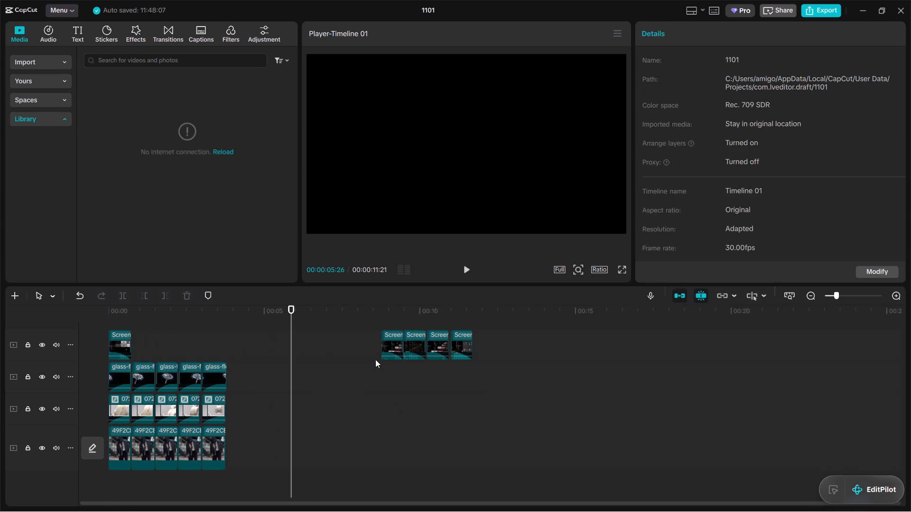
{"action": "left_click", "coordinate": [395, 344]}
{"action": "left_click_drag", "start_coordinate": [394, 338], "coordinate": [149, 340]}
{"action": "left_click", "coordinate": [297, 368]}
{"action": "left_click", "coordinate": [411, 346]}
{"action": "left_click_drag", "start_coordinate": [417, 343], "coordinate": [273, 349]}
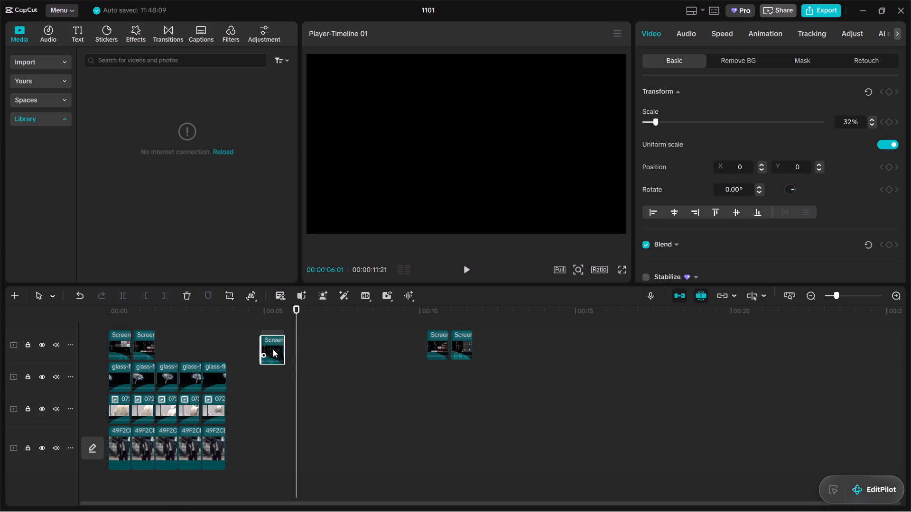
{"action": "left_click_drag", "start_coordinate": [273, 349], "coordinate": [175, 345]}
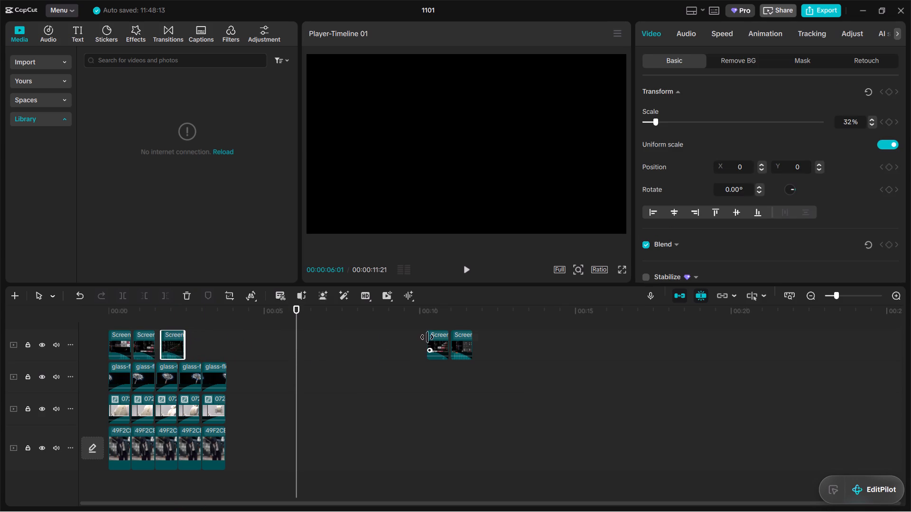
{"action": "left_click", "coordinate": [427, 337]}
{"action": "left_click_drag", "start_coordinate": [433, 342], "coordinate": [381, 387]}
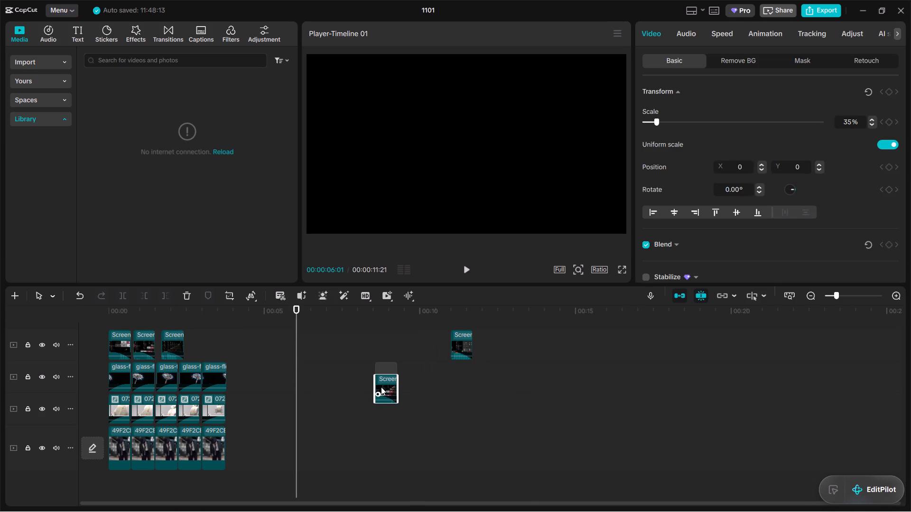
{"action": "left_click_drag", "start_coordinate": [381, 387], "coordinate": [194, 345]}
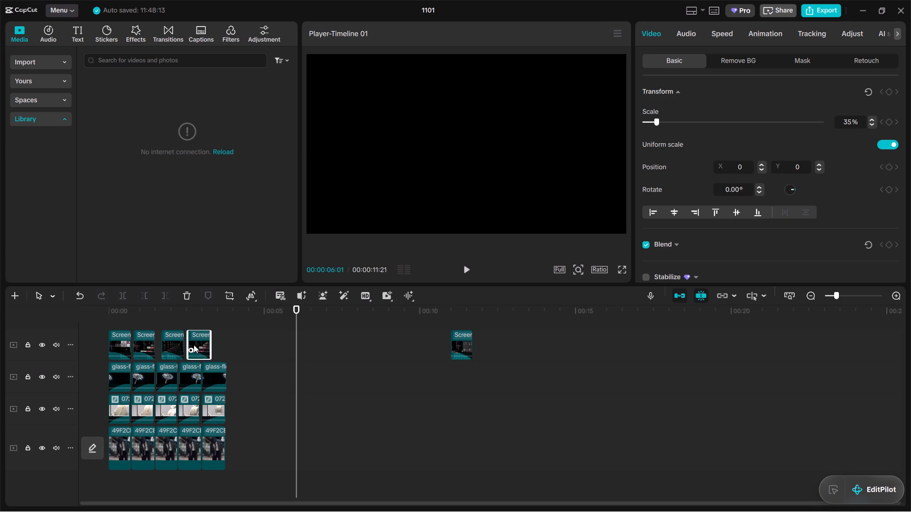
Close the gaps before the third and fourth Screen clips so each sits above its matching glass-flower clip.
{"action": "left_click", "coordinate": [174, 343]}
{"action": "left_click_drag", "start_coordinate": [173, 341], "coordinate": [166, 341]}
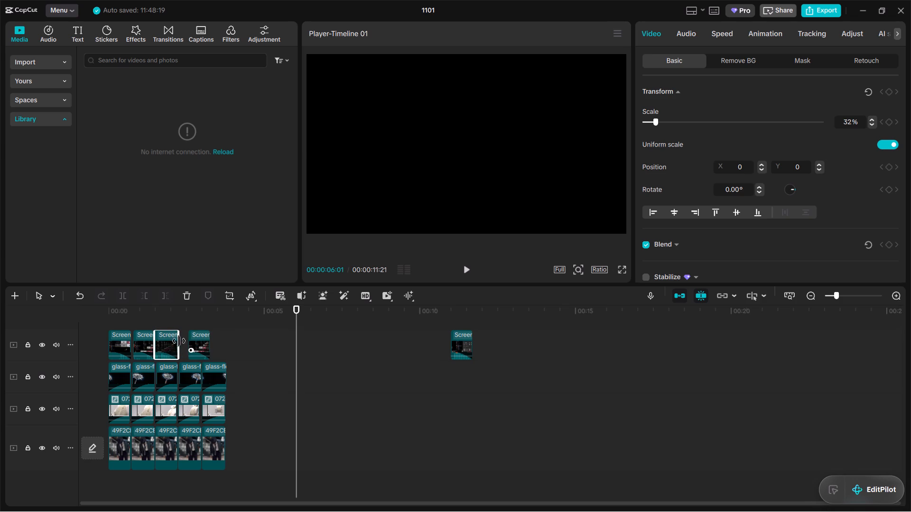
{"action": "left_click_drag", "start_coordinate": [200, 338], "coordinate": [189, 338]}
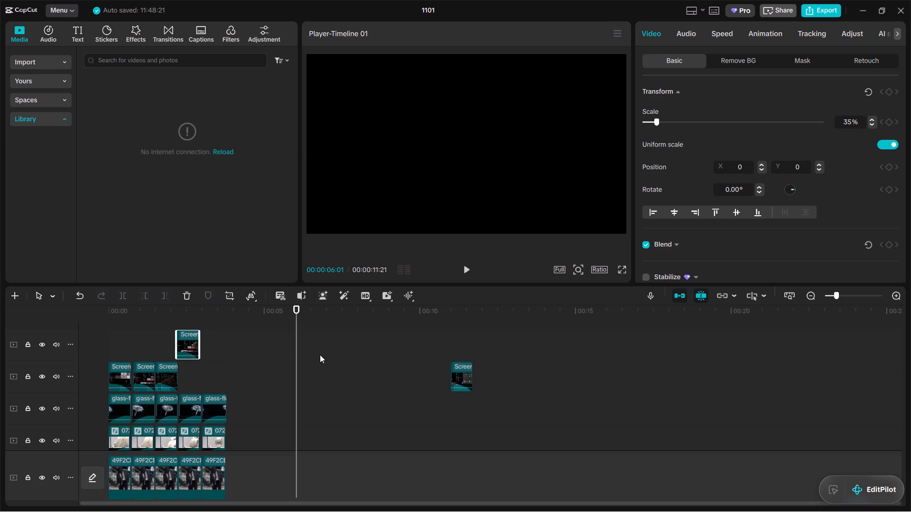
{"action": "left_click_drag", "start_coordinate": [186, 341], "coordinate": [187, 375]}
{"action": "left_click_drag", "start_coordinate": [187, 341], "coordinate": [193, 372]}
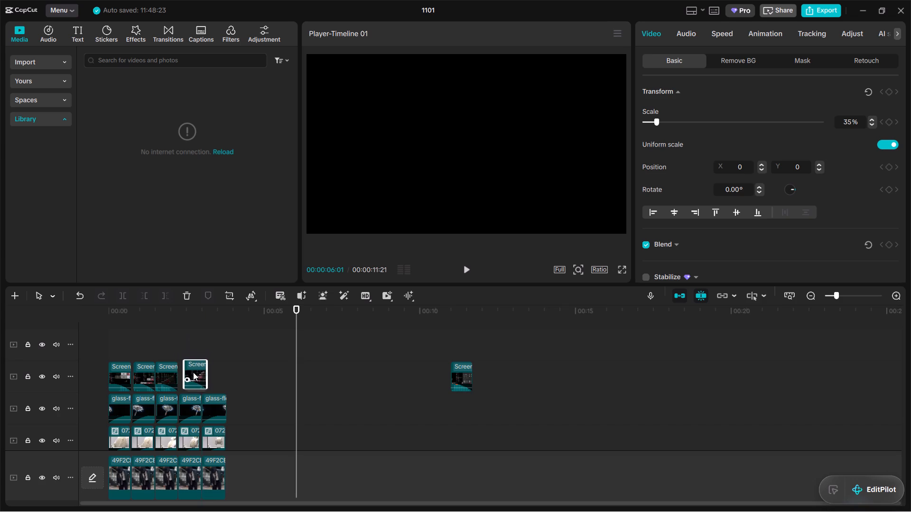
{"action": "left_click_drag", "start_coordinate": [193, 372], "coordinate": [191, 373]}
{"action": "left_click", "coordinate": [350, 362]}
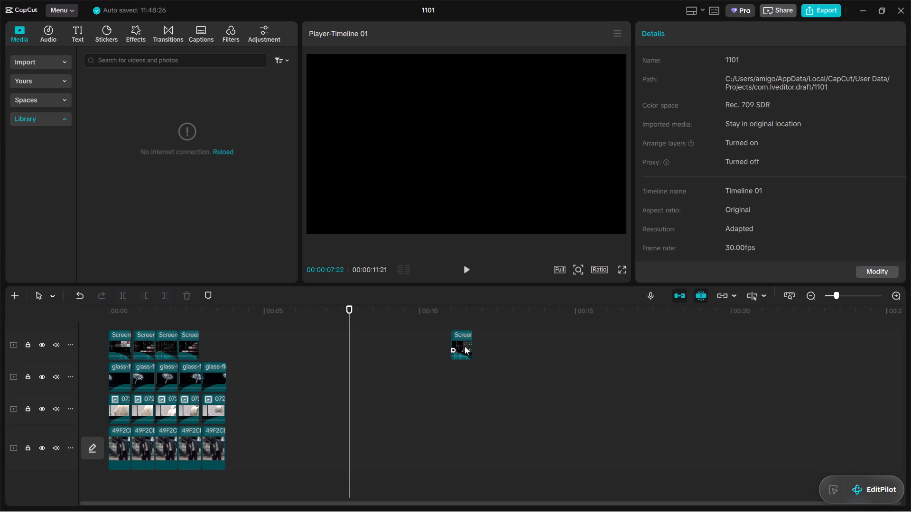
Move the fifth Screen clip directly after the fourth, above the last glass-flower clip.
{"action": "left_click", "coordinate": [464, 345]}
{"action": "left_click_drag", "start_coordinate": [463, 336], "coordinate": [215, 339]}
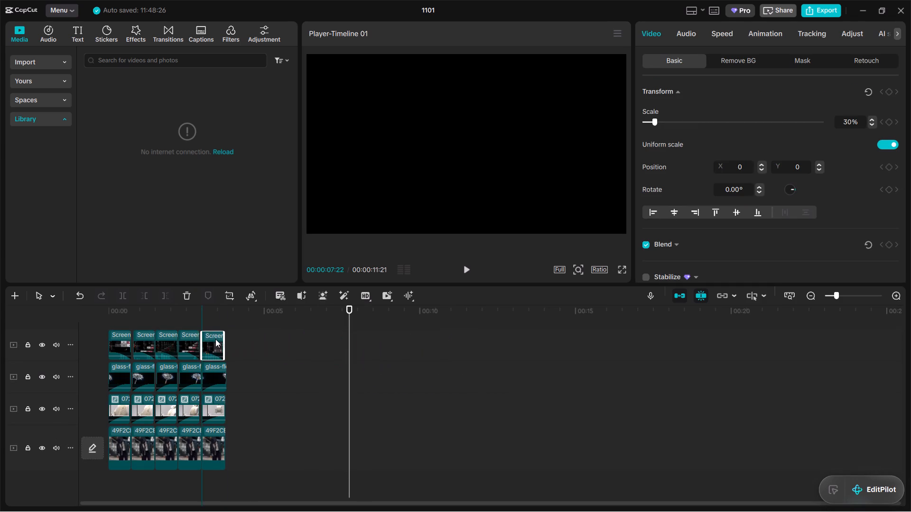
{"action": "left_click_drag", "start_coordinate": [215, 339], "coordinate": [215, 339]}
{"action": "left_click", "coordinate": [303, 380]}
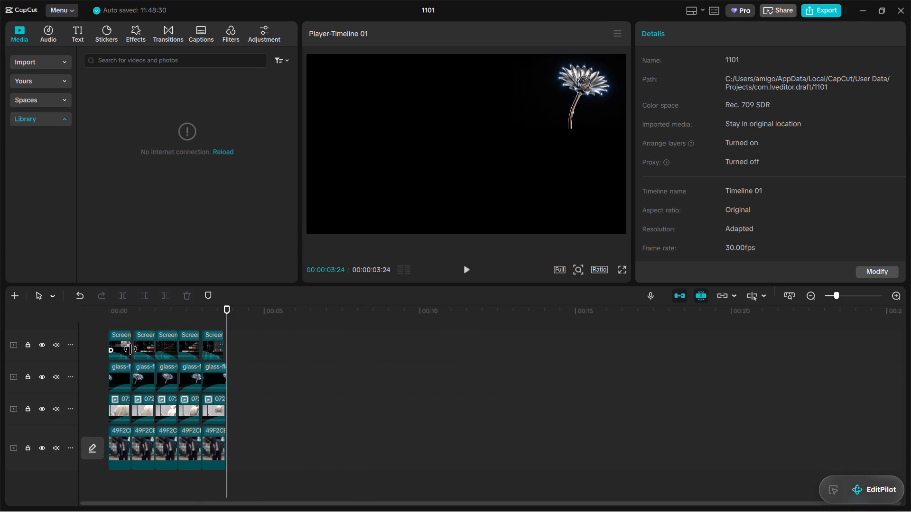
Extend the end of the fifth Screen clip to the playhead at 00:00:03:24.
{"action": "left_click", "coordinate": [223, 341]}
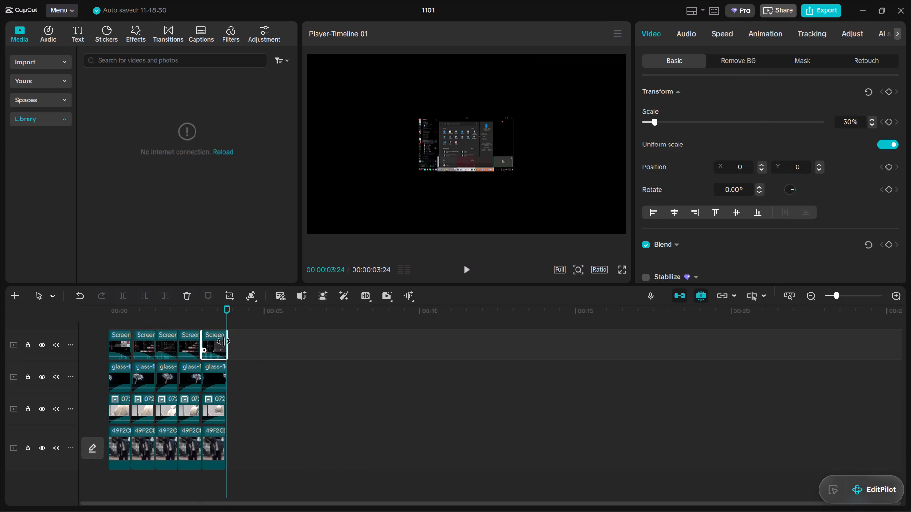
{"action": "left_click", "coordinate": [265, 357]}
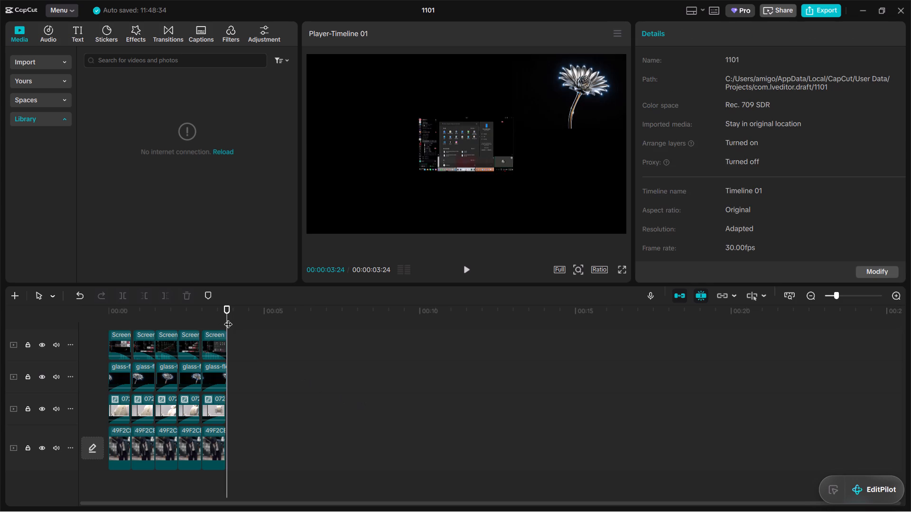
Scrub through the stacked clip sets to check how the four pictures share the frame.
{"action": "left_click_drag", "start_coordinate": [228, 318], "coordinate": [272, 343]}
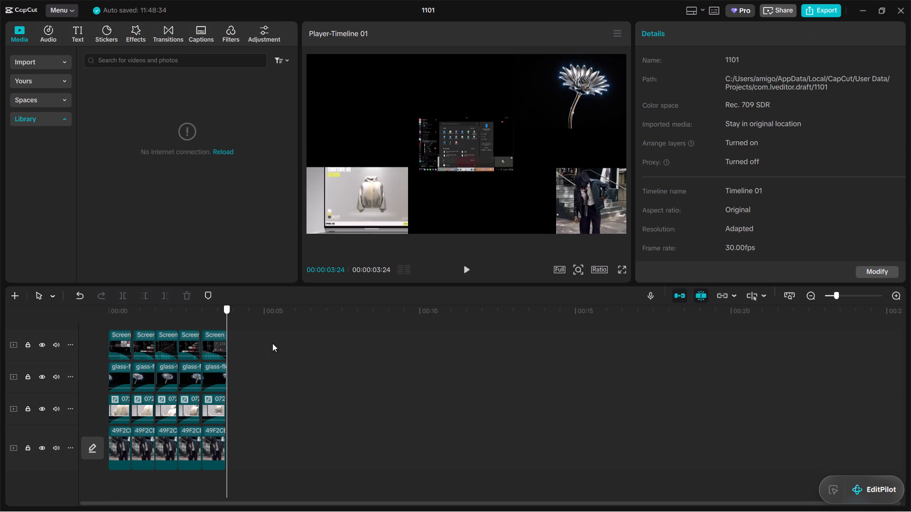
{"action": "left_click_drag", "start_coordinate": [272, 343], "coordinate": [170, 330]}
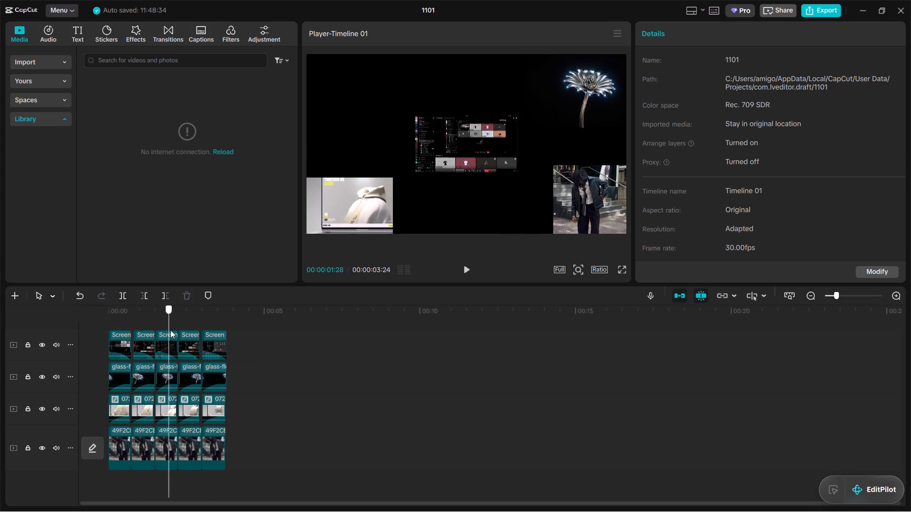
{"action": "left_click_drag", "start_coordinate": [170, 330], "coordinate": [254, 347]}
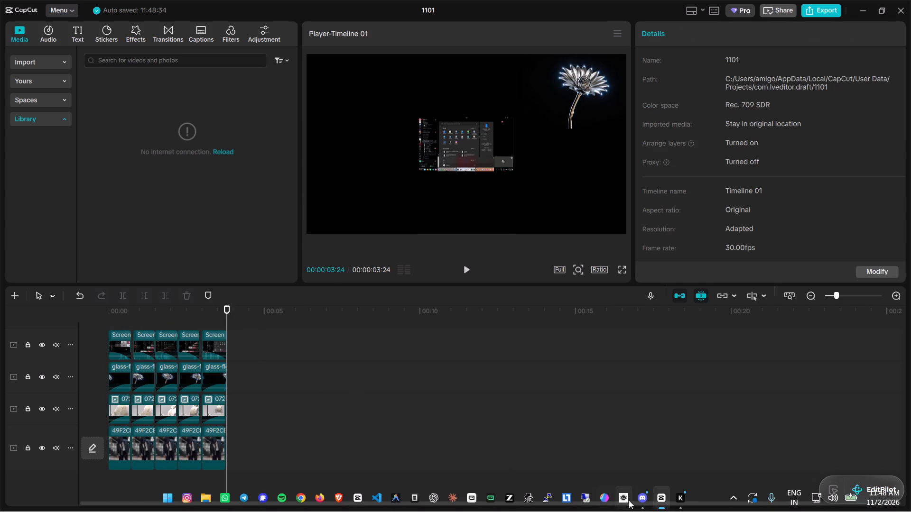
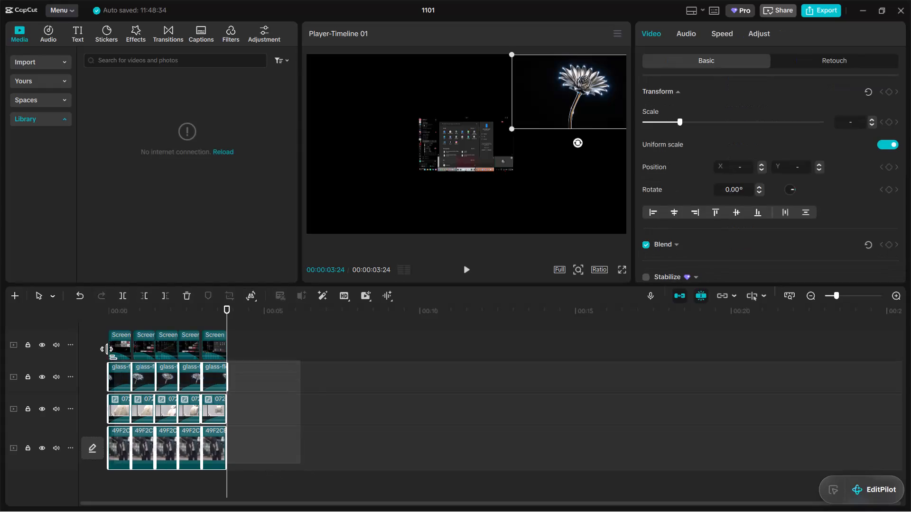
Copy all five stacked sets of Screen, glass-flower, 0722 and 49F2C clips on the timeline.
{"action": "left_click", "coordinate": [372, 398]}
{"action": "left_click_drag", "start_coordinate": [314, 457], "coordinate": [101, 336]}
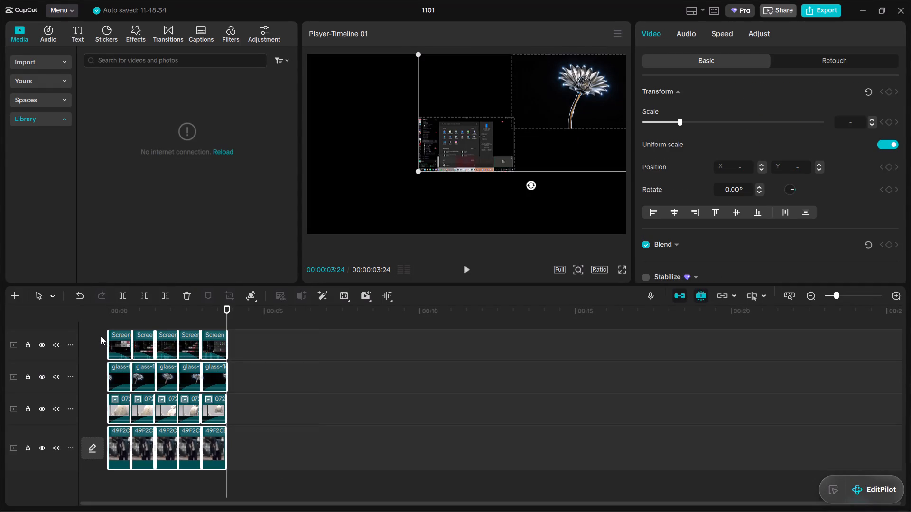
{"action": "key", "text": "ctrl+c"}
{"action": "left_click", "coordinate": [301, 347]}
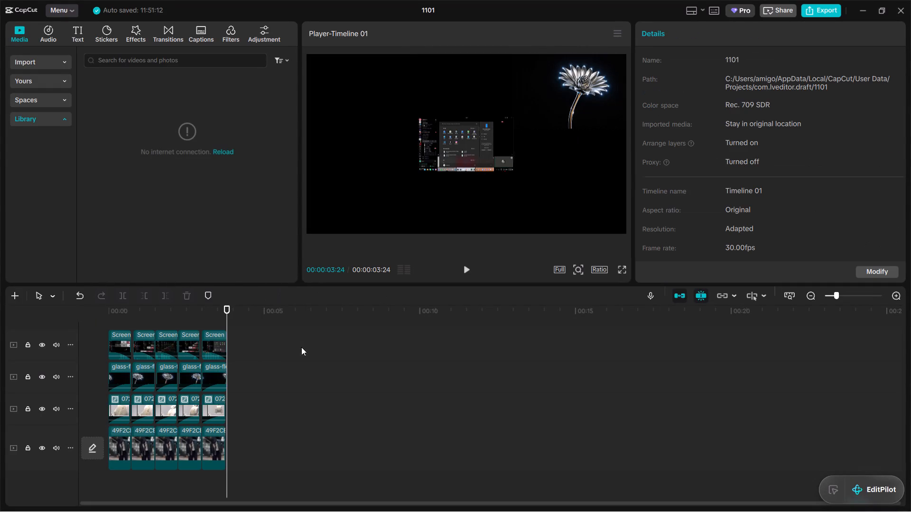
{"action": "left_click_drag", "start_coordinate": [229, 323], "coordinate": [249, 323]}
{"action": "left_click_drag", "start_coordinate": [249, 323], "coordinate": [186, 324]}
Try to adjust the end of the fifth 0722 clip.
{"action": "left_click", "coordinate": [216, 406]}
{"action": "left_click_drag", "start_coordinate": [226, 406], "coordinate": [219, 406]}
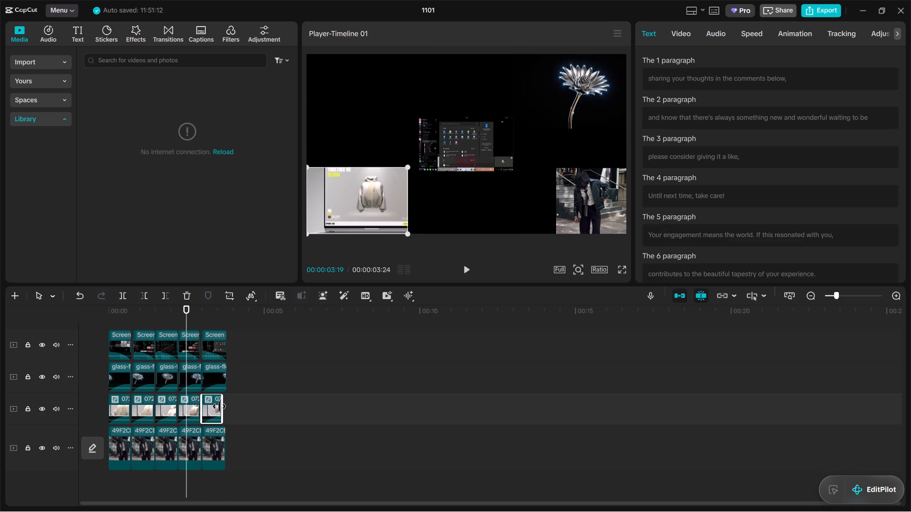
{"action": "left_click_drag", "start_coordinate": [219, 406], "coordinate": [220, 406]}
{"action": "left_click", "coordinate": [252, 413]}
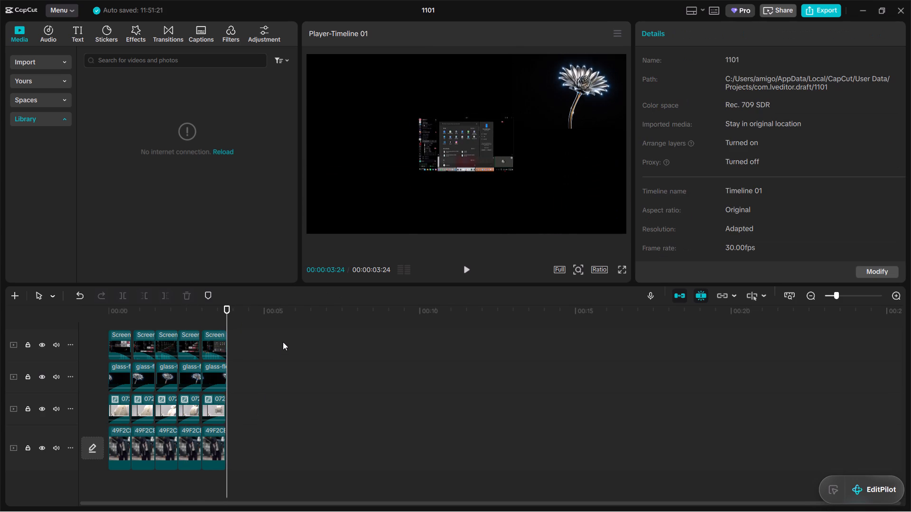
Paste the copied five clip sets directly after the originals, from 00:00:03:24.
{"action": "left_click", "coordinate": [283, 342], "text": "ctrl"}
{"action": "key", "text": "ctrl+v"}
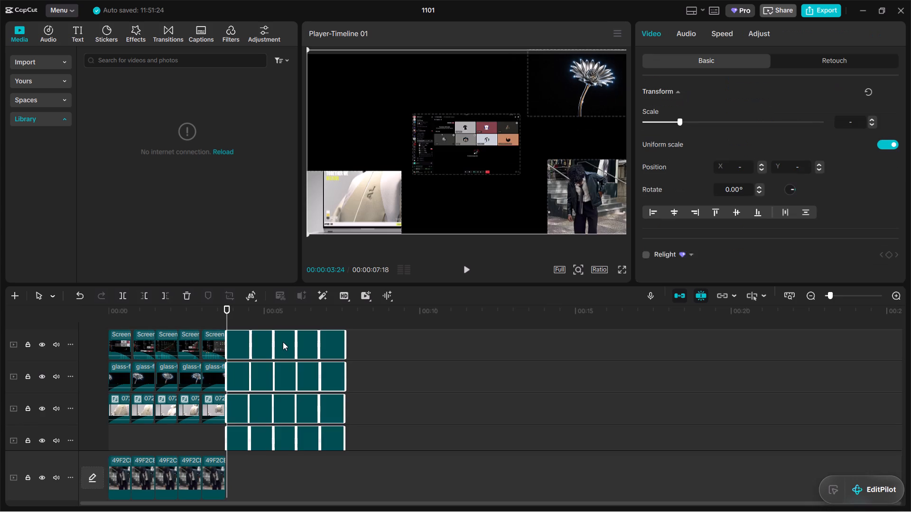
{"action": "left_click", "coordinate": [426, 384]}
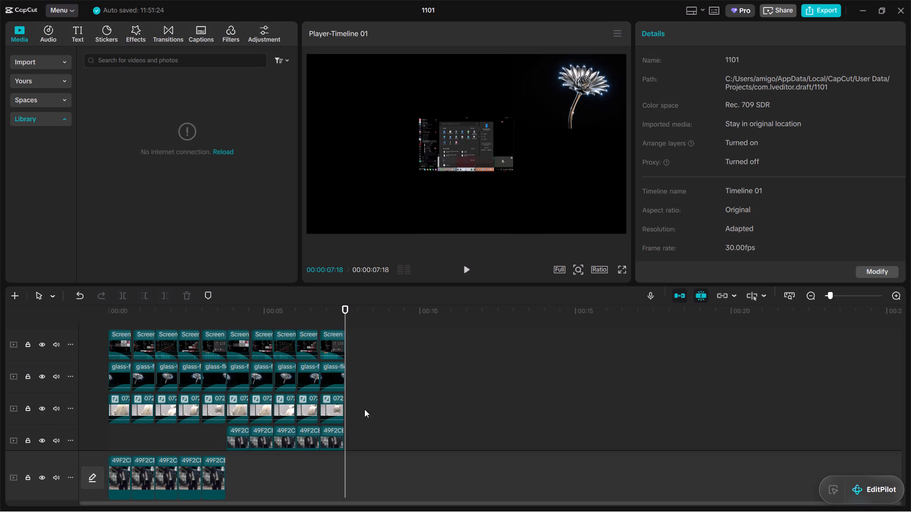
Move the five original 49F2C clips up from the main track to the row of their copies, starting at the timeline start.
{"action": "scroll", "coordinate": [214, 428], "scroll_direction": "down", "scroll_amount": 4}
{"action": "left_click", "coordinate": [259, 448]}
{"action": "left_click_drag", "start_coordinate": [240, 455], "coordinate": [123, 444]}
{"action": "left_click_drag", "start_coordinate": [119, 450], "coordinate": [119, 425]}
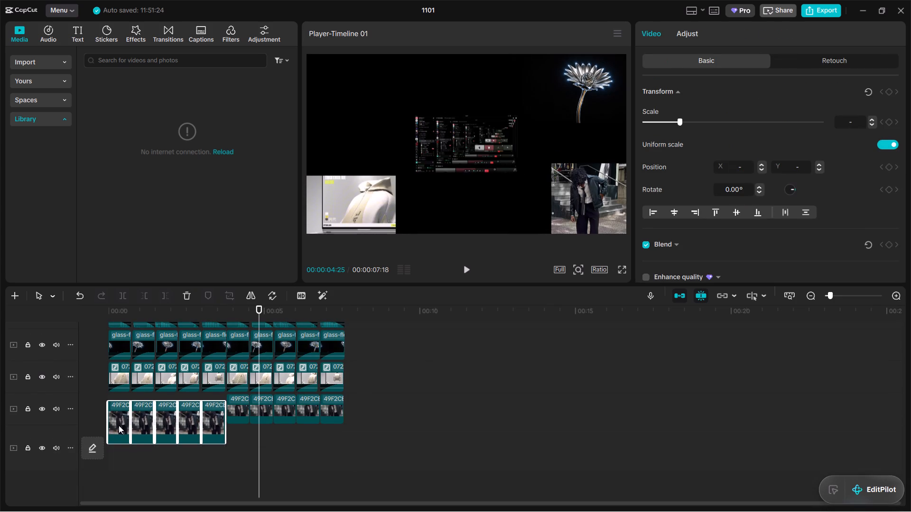
{"action": "left_click_drag", "start_coordinate": [119, 425], "coordinate": [120, 418]}
{"action": "left_click", "coordinate": [214, 454]}
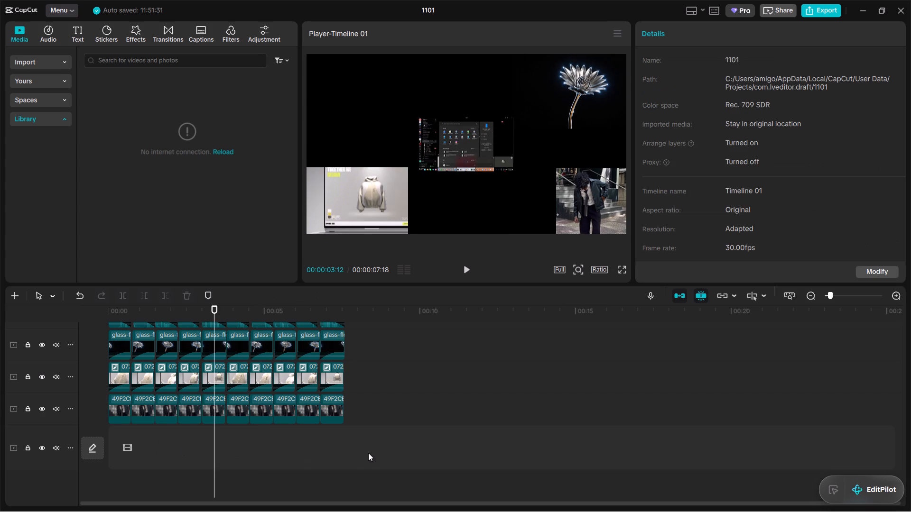
Look through the four clip rows and preview several frames to check that the ten sets line up.
{"action": "scroll", "coordinate": [372, 453], "scroll_direction": "up", "scroll_amount": 5}
{"action": "scroll", "coordinate": [377, 454], "scroll_direction": "down", "scroll_amount": 8}
{"action": "left_click", "coordinate": [321, 448]}
{"action": "scroll", "coordinate": [374, 449], "scroll_direction": "up", "scroll_amount": 4}
{"action": "scroll", "coordinate": [378, 451], "scroll_direction": "down", "scroll_amount": 4}
{"action": "scroll", "coordinate": [378, 451], "scroll_direction": "up", "scroll_amount": 3}
{"action": "scroll", "coordinate": [378, 451], "scroll_direction": "down", "scroll_amount": 2}
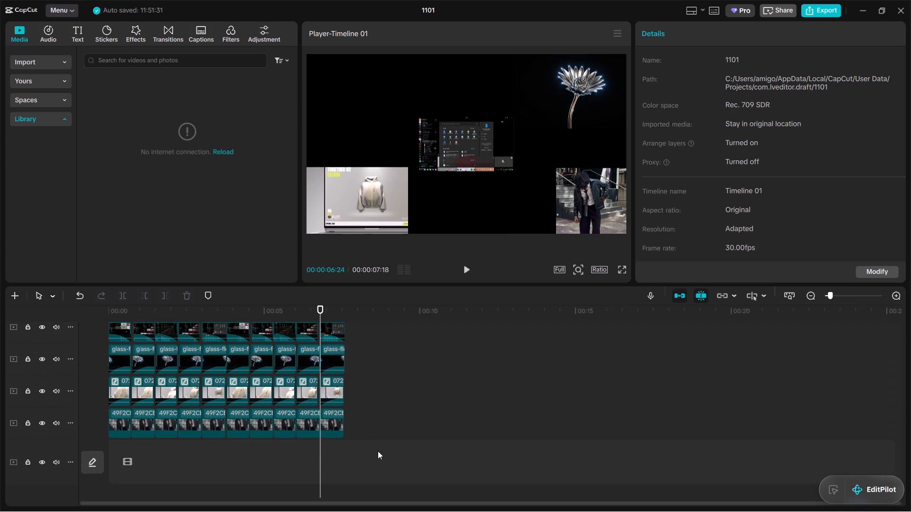
{"action": "scroll", "coordinate": [378, 451], "scroll_direction": "down", "scroll_amount": 2}
{"action": "left_click", "coordinate": [279, 451]}
{"action": "scroll", "coordinate": [256, 436], "scroll_direction": "up", "scroll_amount": 2}
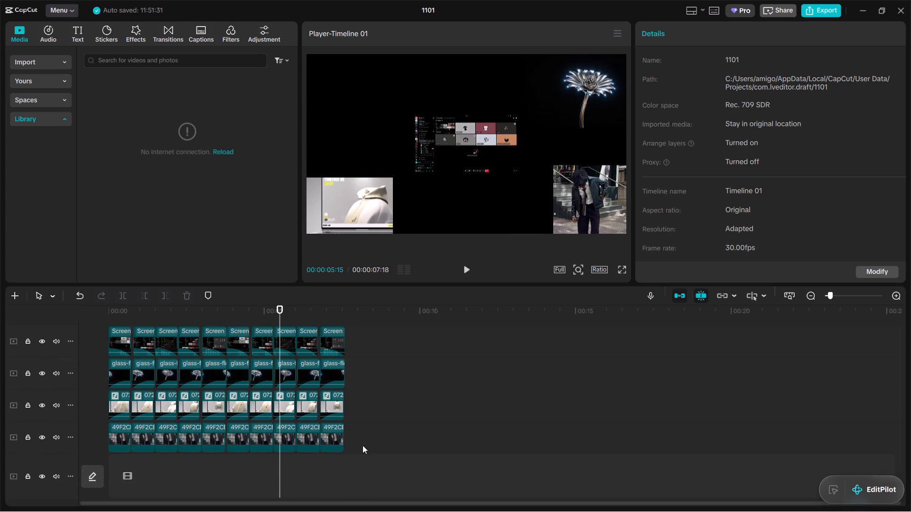
{"action": "scroll", "coordinate": [363, 445], "scroll_direction": "up", "scroll_amount": 6}
{"action": "scroll", "coordinate": [372, 428], "scroll_direction": "down", "scroll_amount": 4}
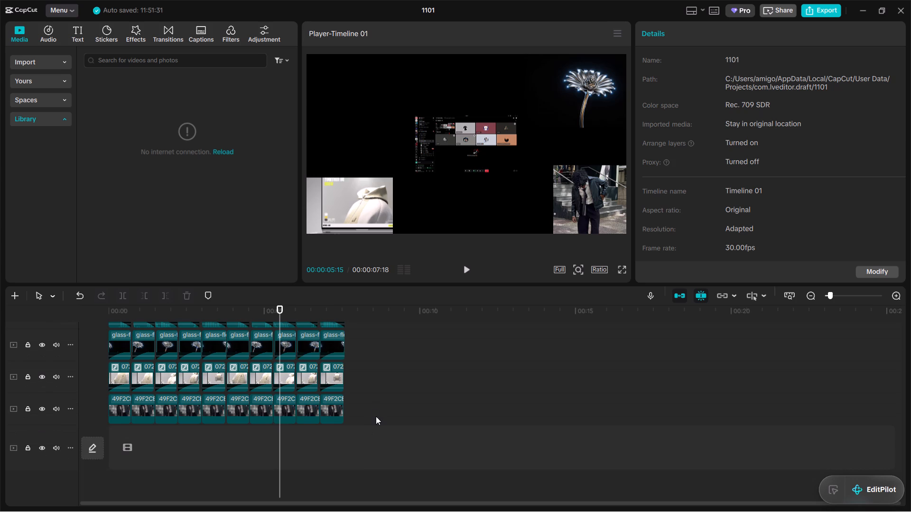
Cut all ten clip sets and paste them back at the timeline start, 00:00:00:00, with the 49F2C clips on the main track.
{"action": "left_click_drag", "start_coordinate": [376, 416], "coordinate": [46, 277]}
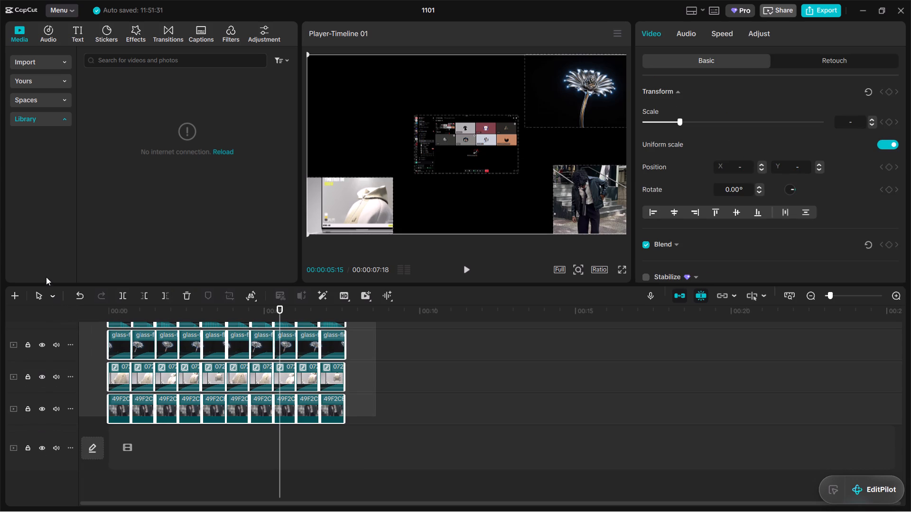
{"action": "key", "text": "ctrl+x"}
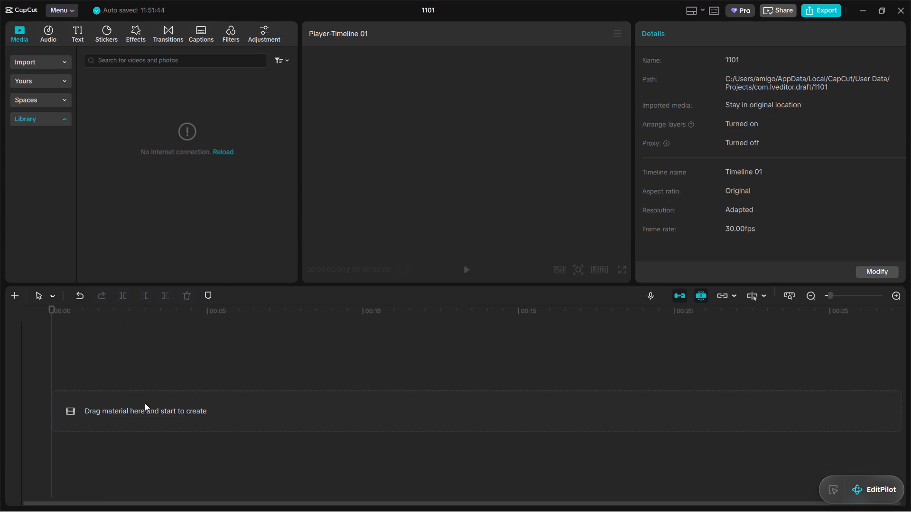
{"action": "left_click", "coordinate": [142, 417]}
{"action": "key", "text": "ctrl+v"}
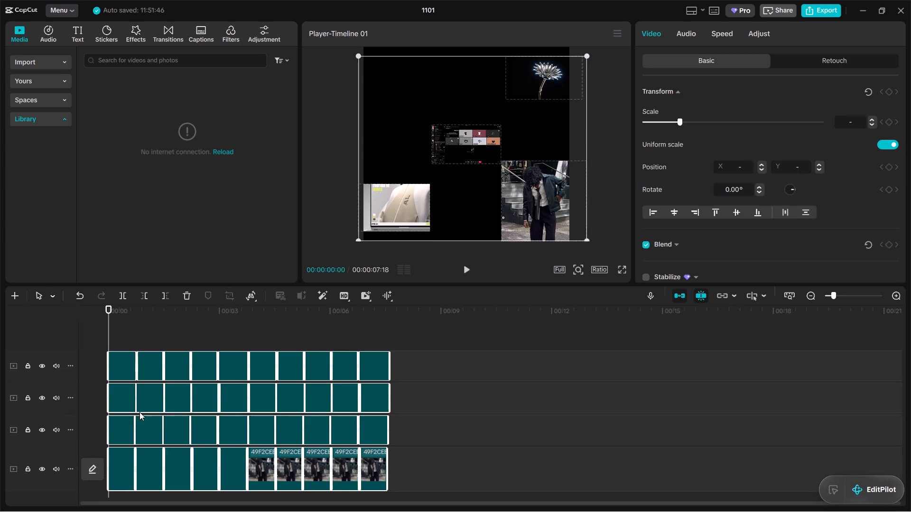
Extend the end of the last 49F2C clip to the playhead at 00:00:07:18.
{"action": "left_click", "coordinate": [478, 410]}
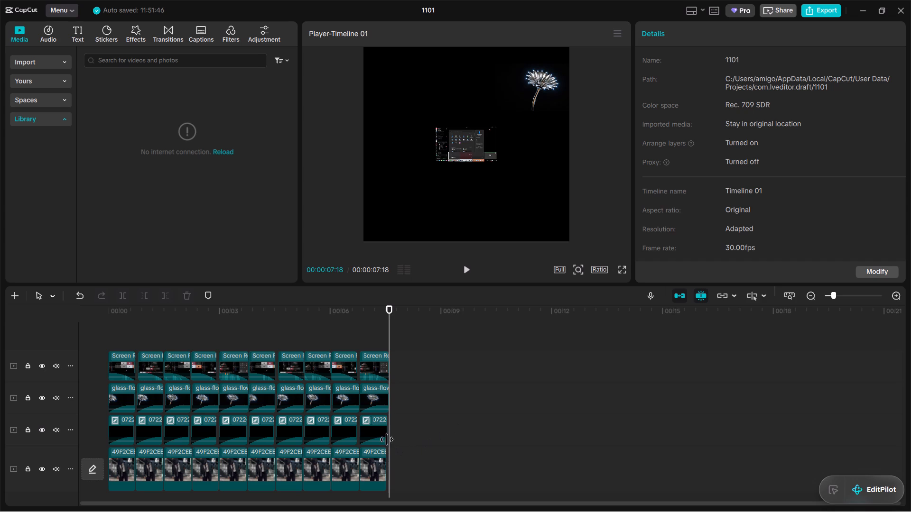
{"action": "left_click", "coordinate": [382, 472]}
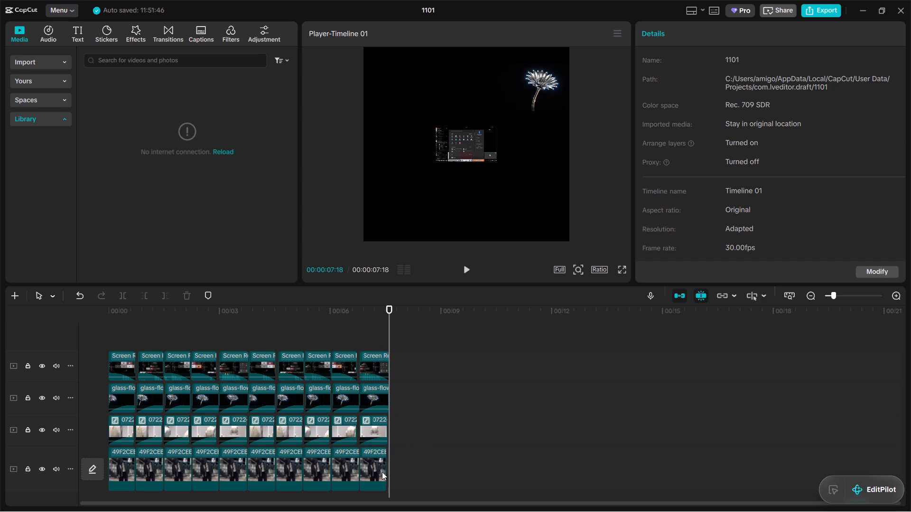
{"action": "left_click", "coordinate": [387, 468]}
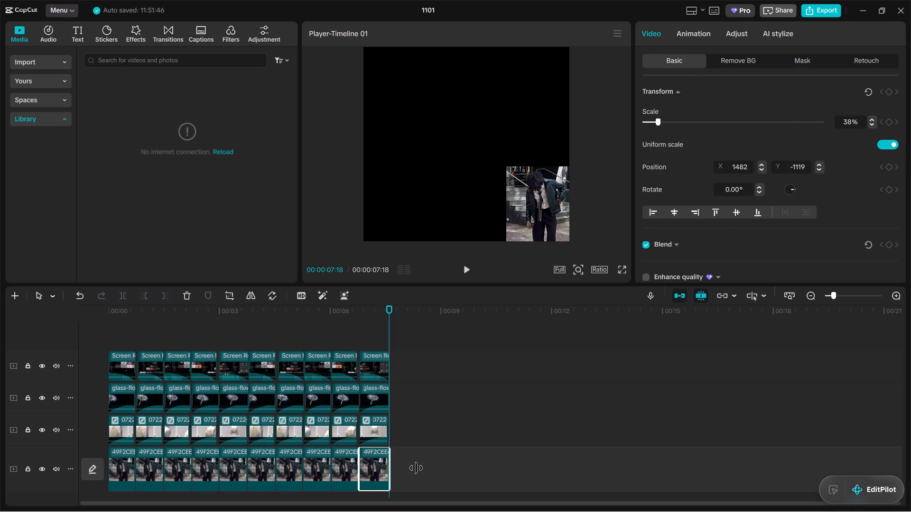
{"action": "left_click", "coordinate": [416, 468]}
Cut all ten clip sets, paste them back at the timeline start and paste another copy from 00:00:07:18.
{"action": "left_click_drag", "start_coordinate": [446, 463], "coordinate": [0, 285]}
{"action": "key", "text": "ctrl+x"}
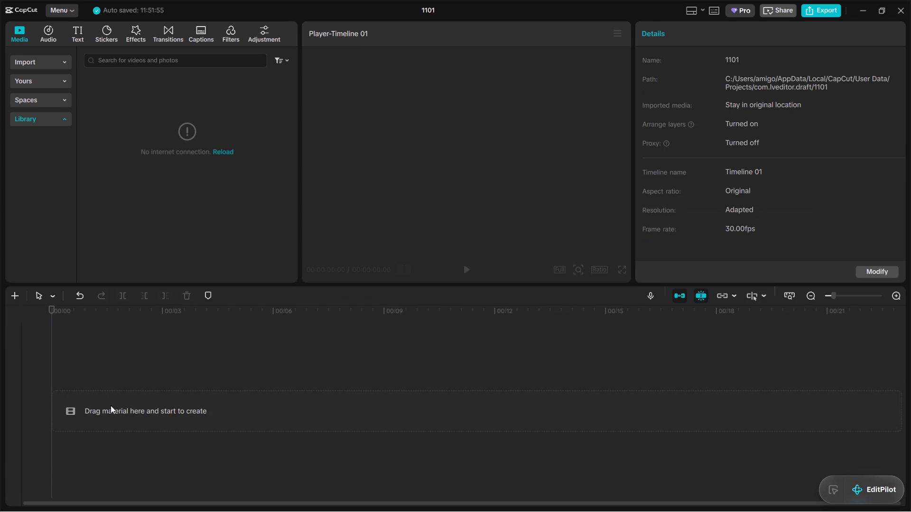
{"action": "left_click", "coordinate": [111, 405], "text": "ctrl"}
{"action": "key", "text": "ctrl+v"}
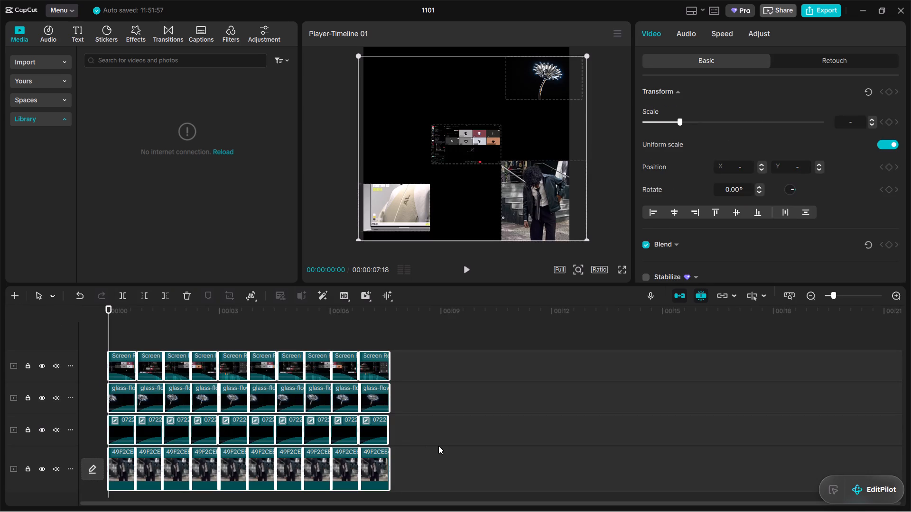
{"action": "left_click", "coordinate": [463, 368]}
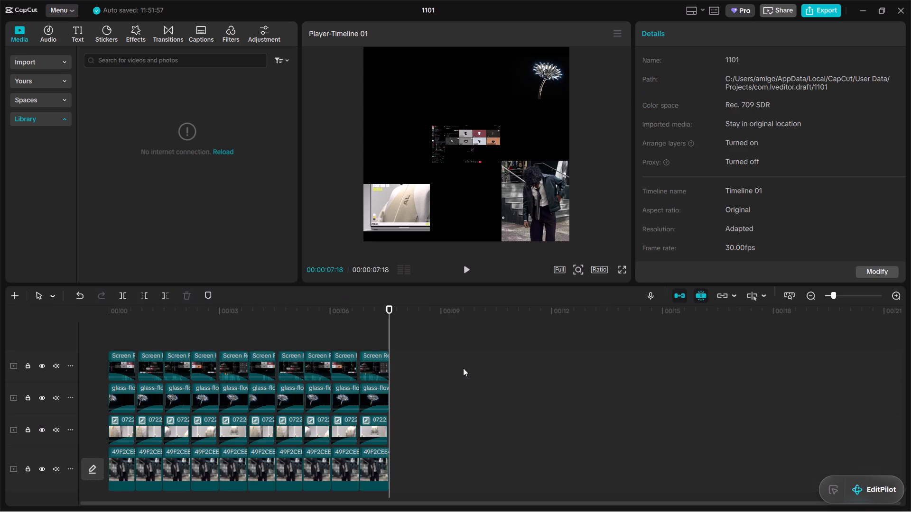
{"action": "key", "text": "ctrl+v"}
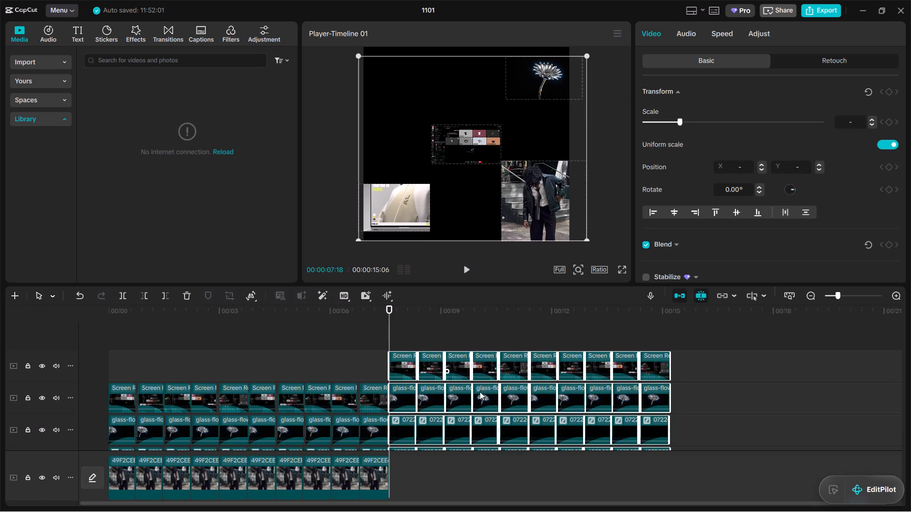
Move the newly pasted ten sets down one row so their Screen, glass-flower and 0722 clips share the originals' rows.
{"action": "scroll", "coordinate": [490, 411], "scroll_direction": "down", "scroll_amount": 7}
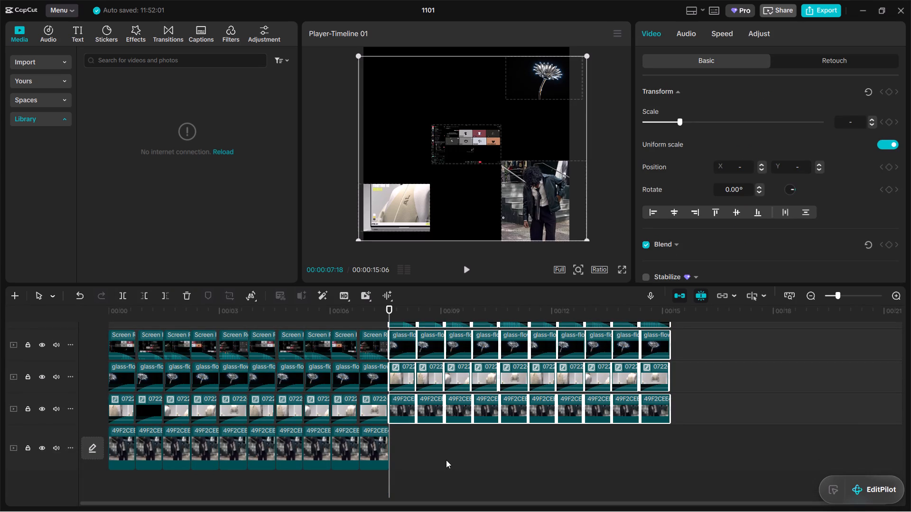
{"action": "left_click_drag", "start_coordinate": [431, 341], "coordinate": [433, 346]}
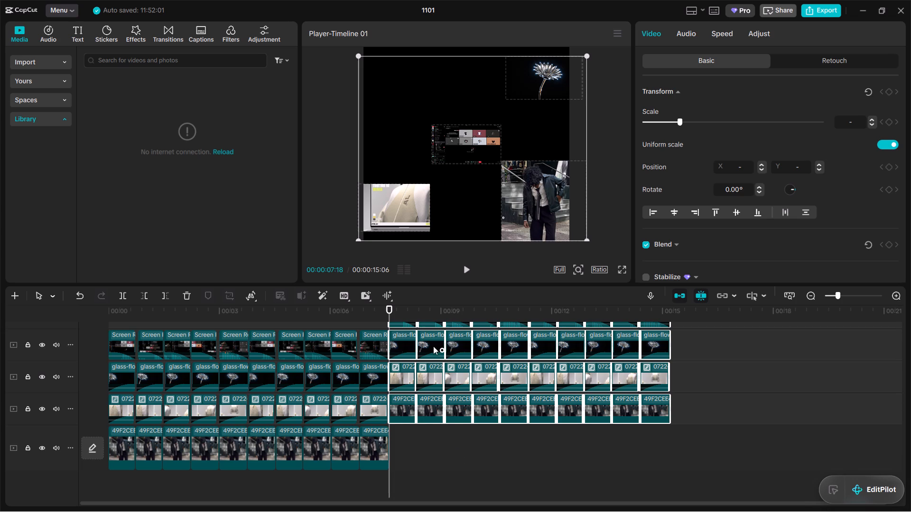
{"action": "left_click_drag", "start_coordinate": [433, 346], "coordinate": [435, 390]}
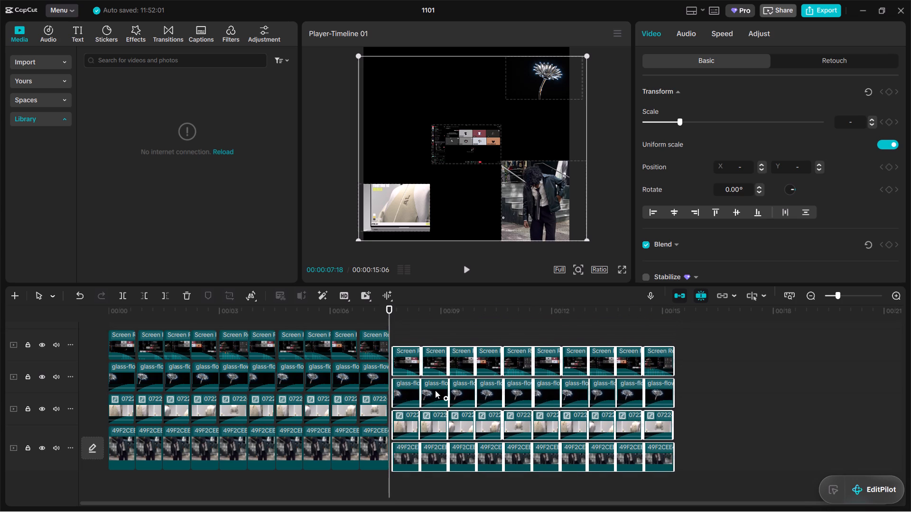
{"action": "left_click", "coordinate": [420, 449]}
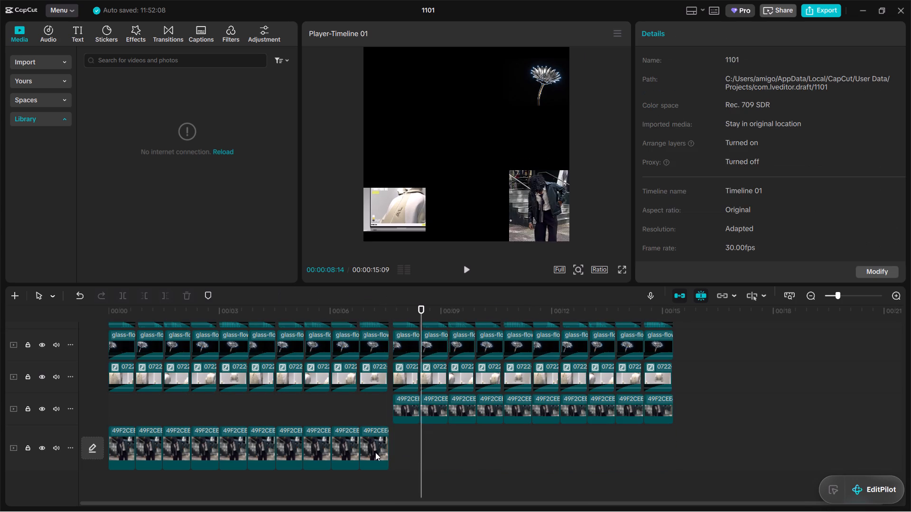
Move the ten original 49F2C clips up from the main track into the row of their copies, directly before them.
{"action": "left_click_drag", "start_coordinate": [428, 452], "coordinate": [121, 435]}
{"action": "left_click_drag", "start_coordinate": [120, 446], "coordinate": [126, 429]}
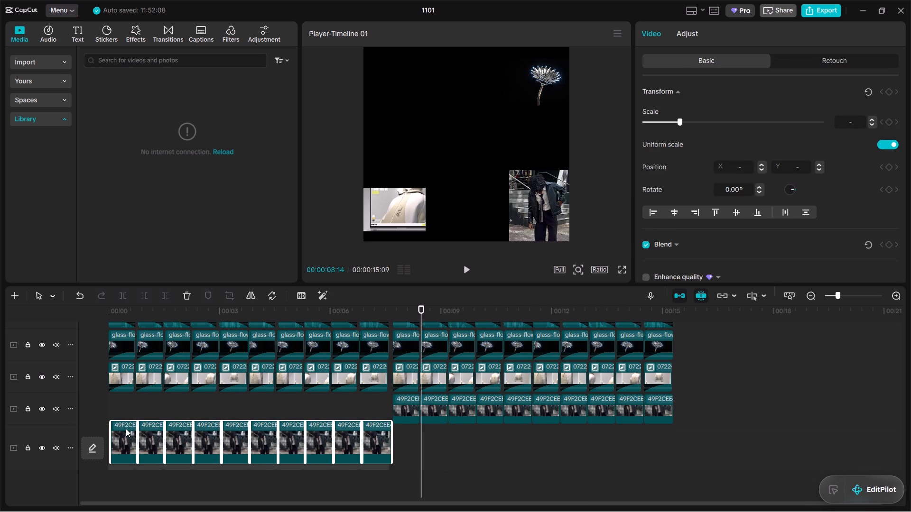
{"action": "left_click_drag", "start_coordinate": [126, 429], "coordinate": [123, 412]}
{"action": "left_click", "coordinate": [314, 473]}
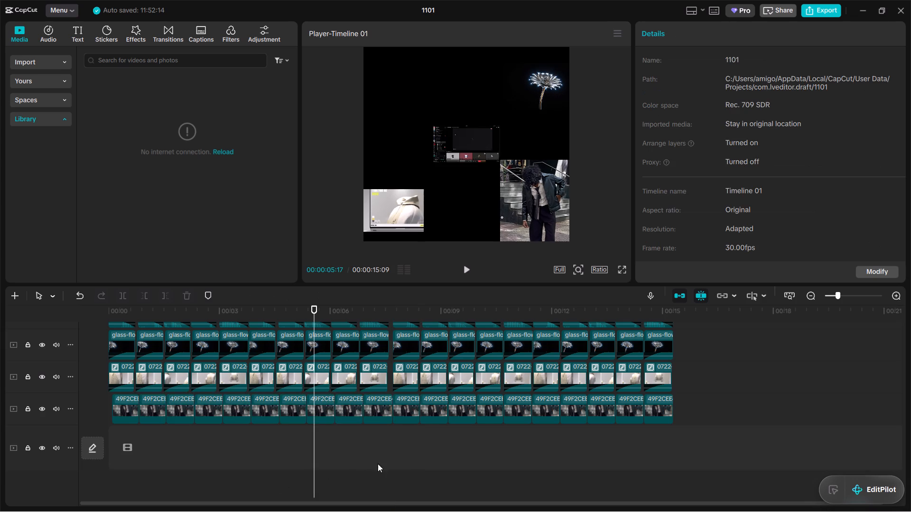
Extend the ends of the tenth 0722 and tenth glass-flower clips to close the gap before the copied sets.
{"action": "scroll", "coordinate": [414, 456], "scroll_direction": "up", "scroll_amount": 7}
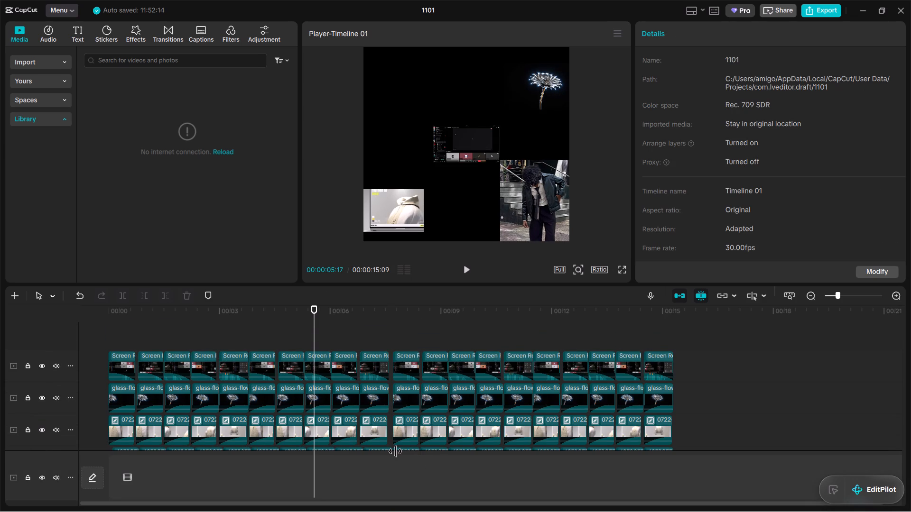
{"action": "scroll", "coordinate": [442, 409], "scroll_direction": "down", "scroll_amount": 2}
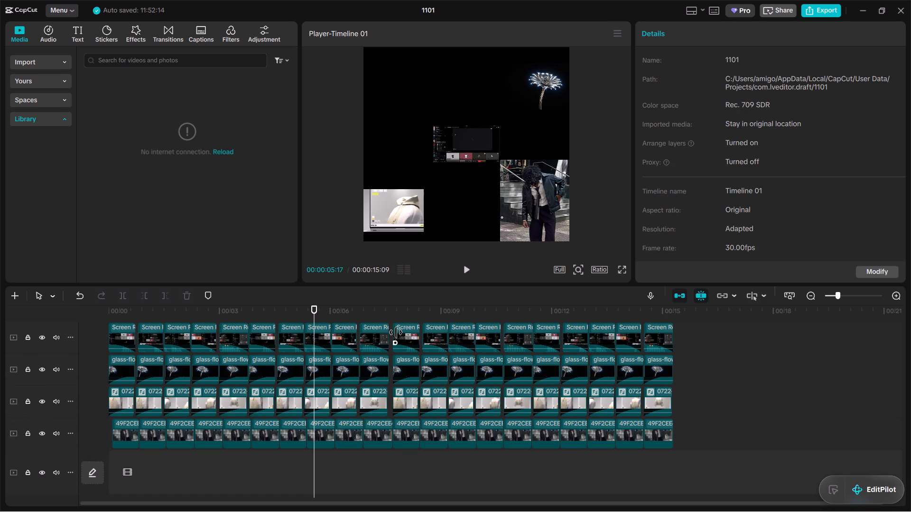
{"action": "left_click", "coordinate": [366, 403]}
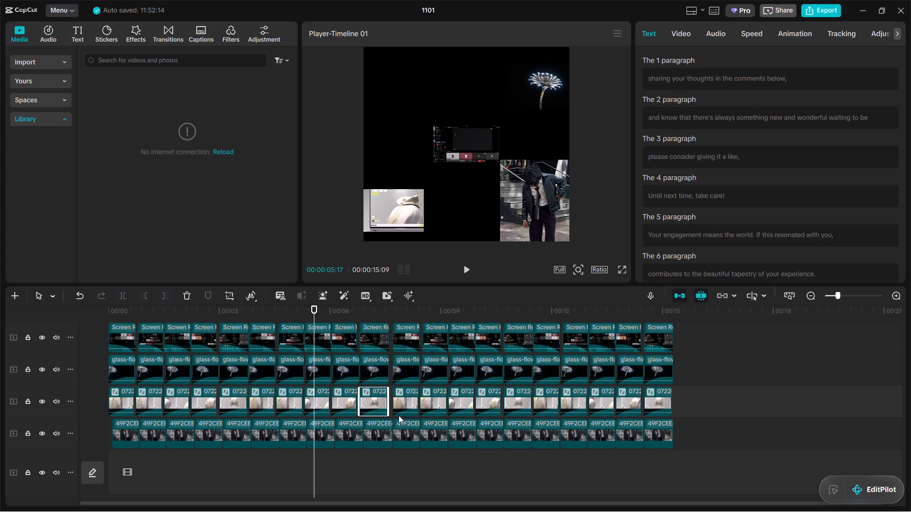
{"action": "left_click", "coordinate": [388, 398]}
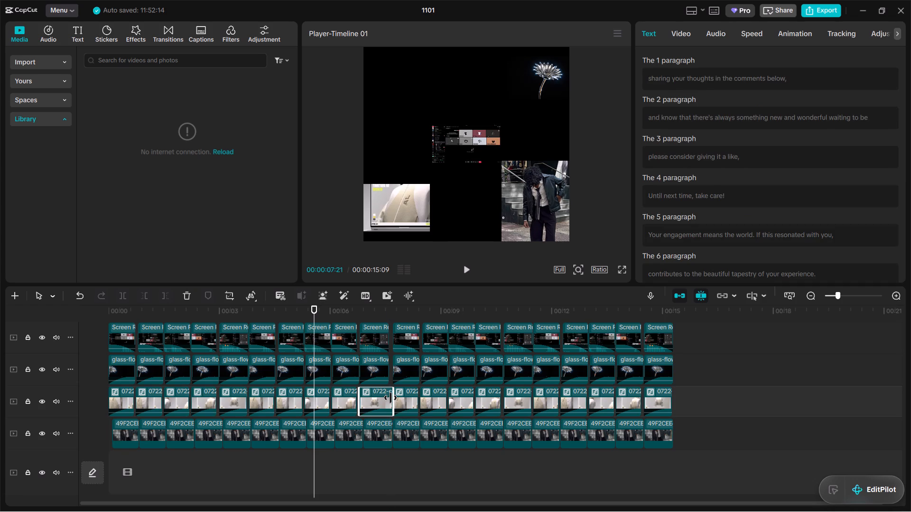
{"action": "left_click", "coordinate": [374, 370]}
{"action": "left_click", "coordinate": [389, 368]}
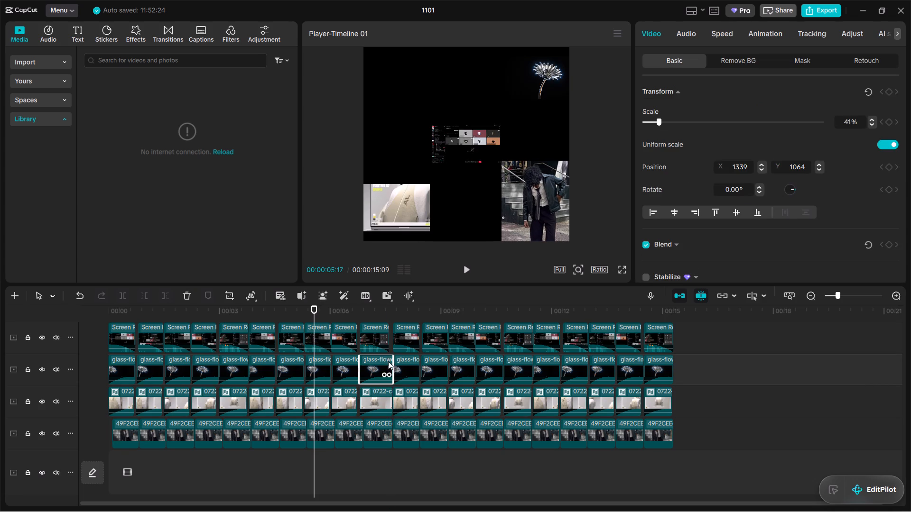
Extend the end of the tenth Screen clip to close the gap before the copied sets.
{"action": "left_click", "coordinate": [373, 338]}
{"action": "left_click", "coordinate": [390, 338]}
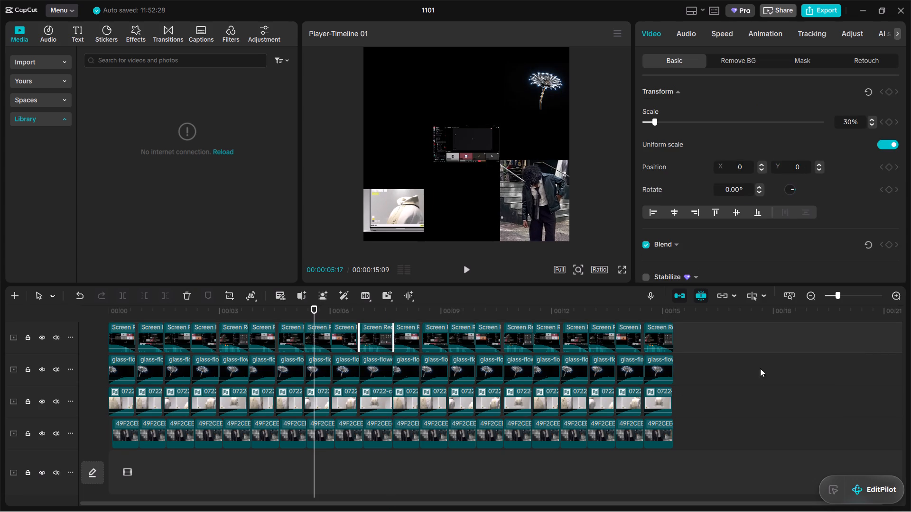
{"action": "left_click", "coordinate": [743, 360]}
Adjust the ends of the last 0722 and last glass-flower clips so both reach the sequence end at 00:00:15:09.
{"action": "left_click", "coordinate": [662, 373]}
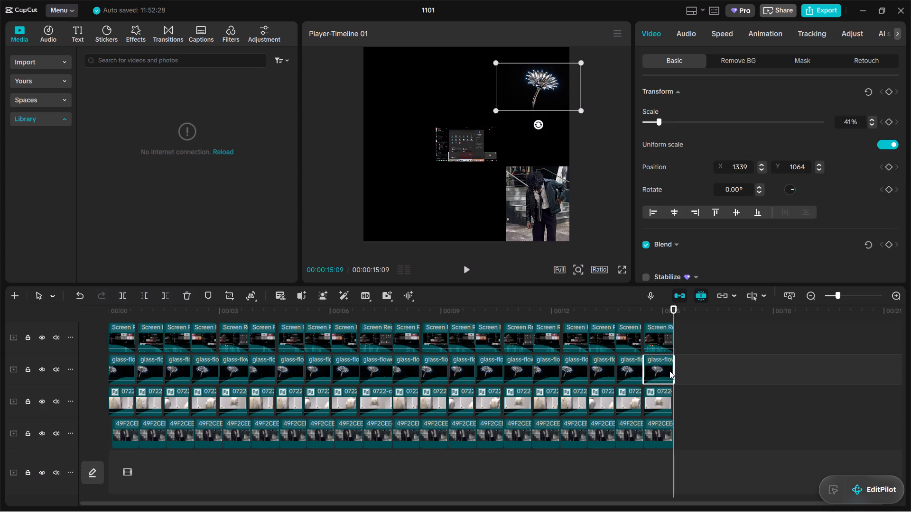
{"action": "left_click", "coordinate": [672, 370]}
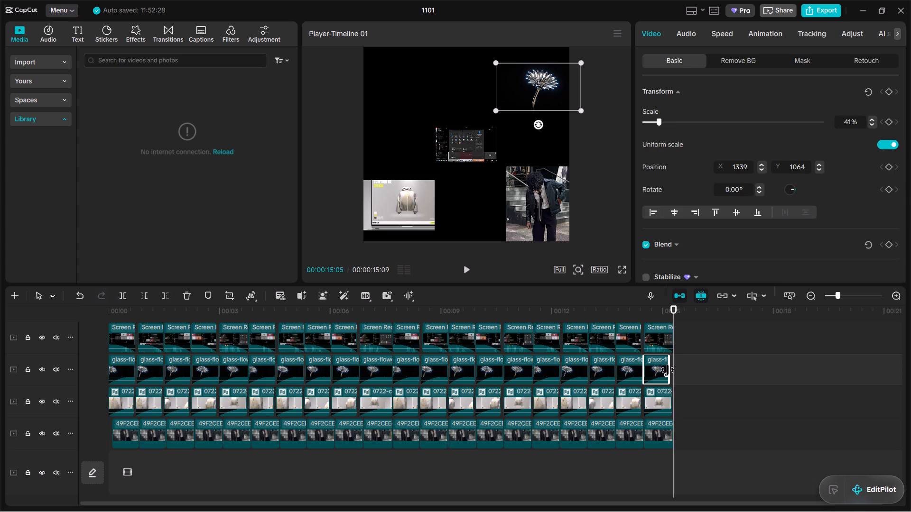
{"action": "left_click", "coordinate": [725, 402]}
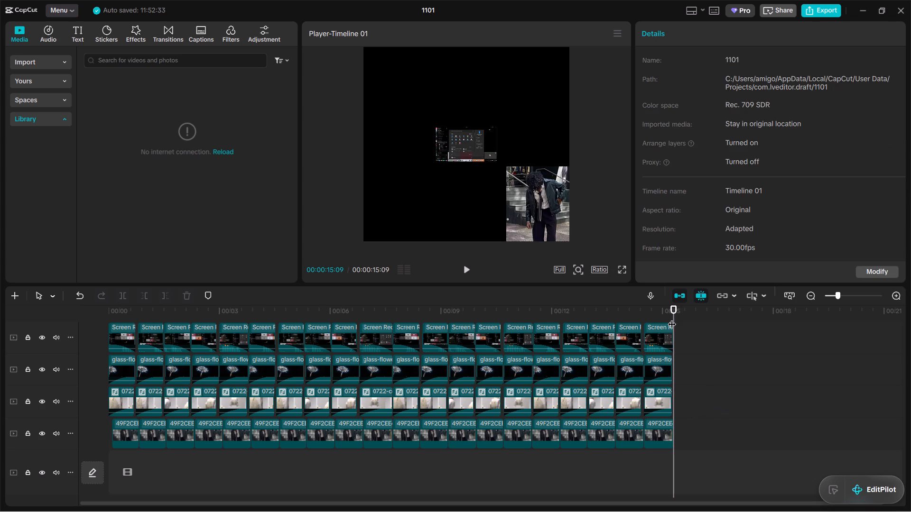
{"action": "left_click_drag", "start_coordinate": [673, 309], "coordinate": [690, 308]}
{"action": "left_click", "coordinate": [647, 403]}
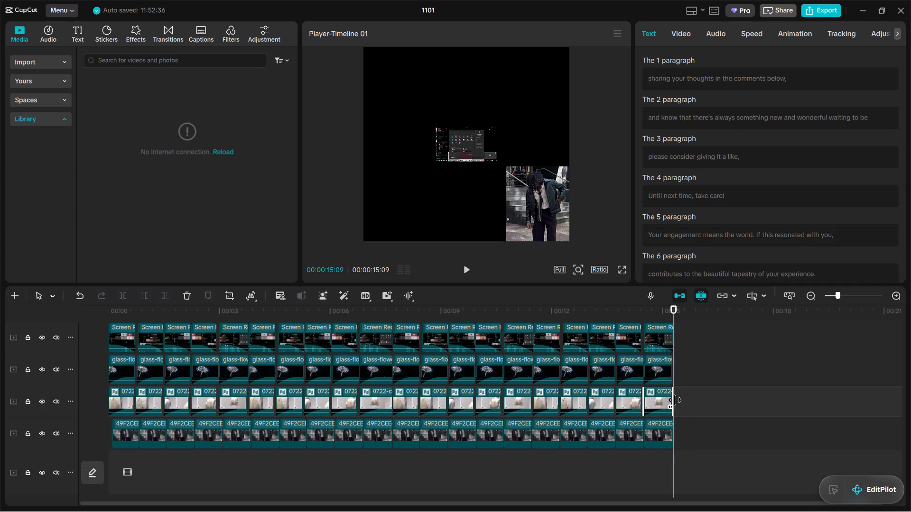
{"action": "left_click", "coordinate": [675, 400]}
{"action": "left_click", "coordinate": [682, 400]}
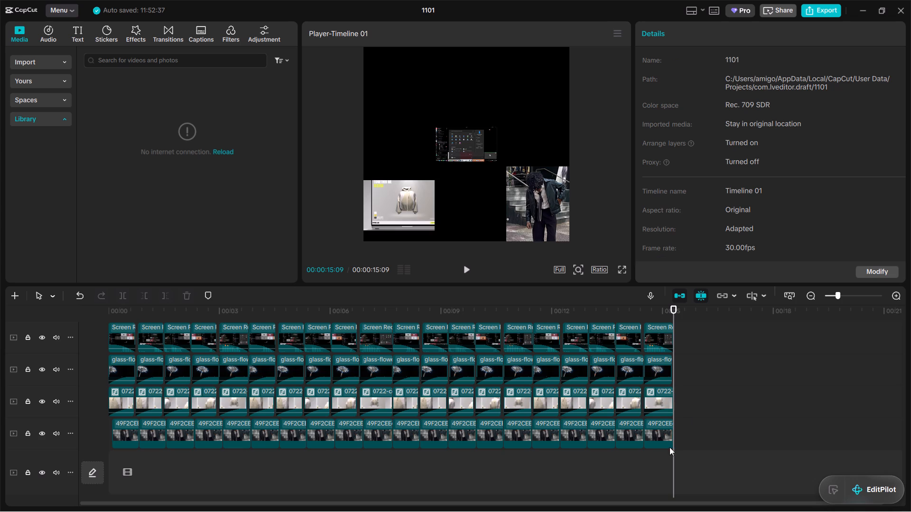
{"action": "left_click", "coordinate": [656, 372]}
{"action": "left_click", "coordinate": [675, 371]}
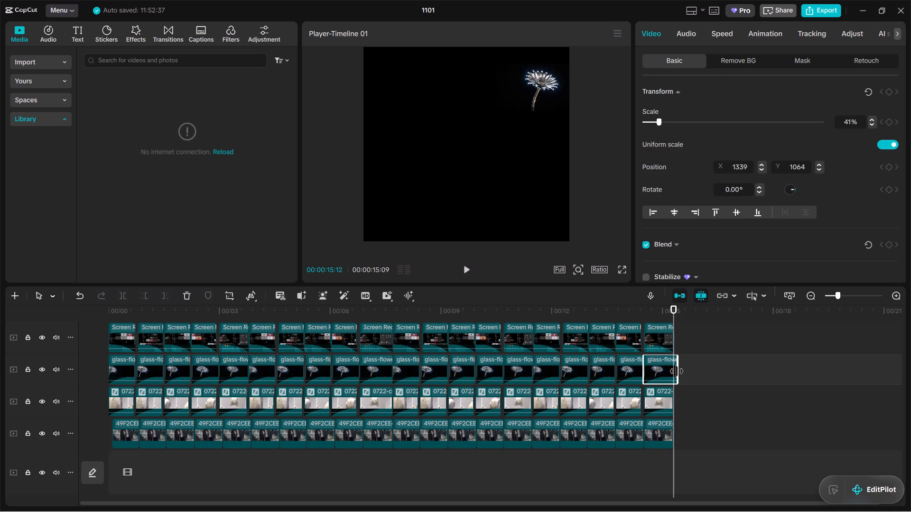
{"action": "left_click", "coordinate": [700, 371]}
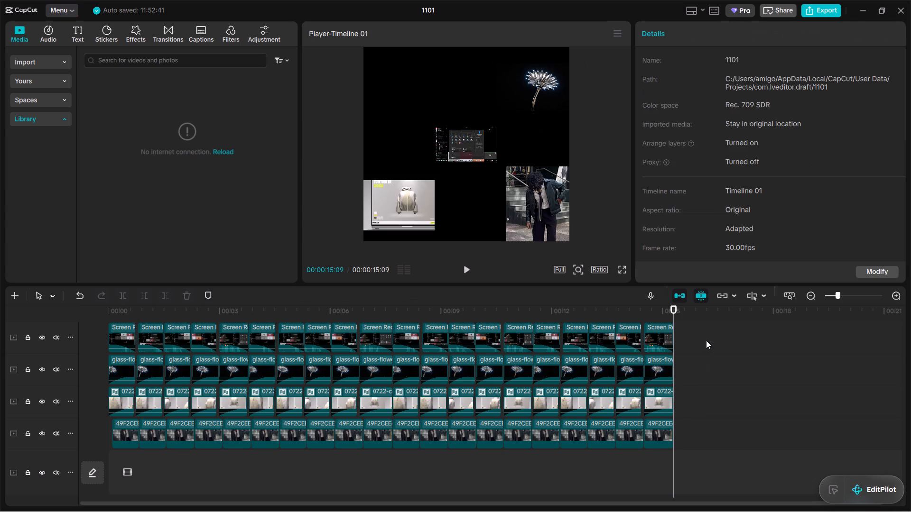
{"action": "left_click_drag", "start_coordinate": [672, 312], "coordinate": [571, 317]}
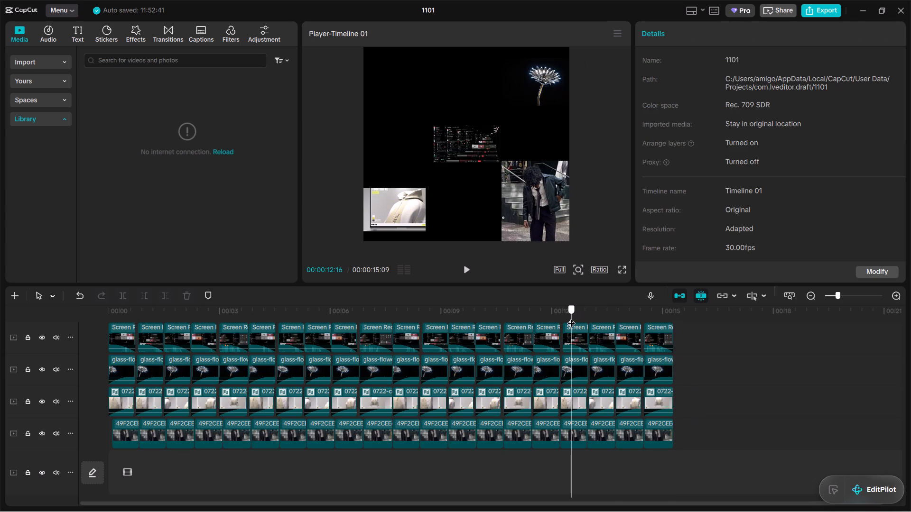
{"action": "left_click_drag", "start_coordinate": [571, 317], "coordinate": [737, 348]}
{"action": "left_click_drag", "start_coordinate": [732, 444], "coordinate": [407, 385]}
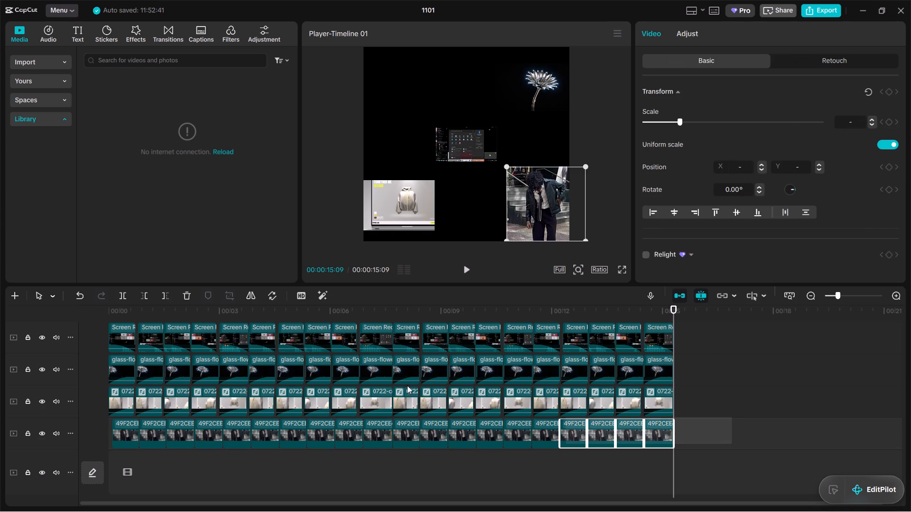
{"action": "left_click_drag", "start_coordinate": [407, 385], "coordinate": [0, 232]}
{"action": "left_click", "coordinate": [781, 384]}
Shift the whole row of twenty 49F2C clips earlier so it begins at the timeline start.
{"action": "scroll", "coordinate": [722, 402], "scroll_direction": "down", "scroll_amount": 8}
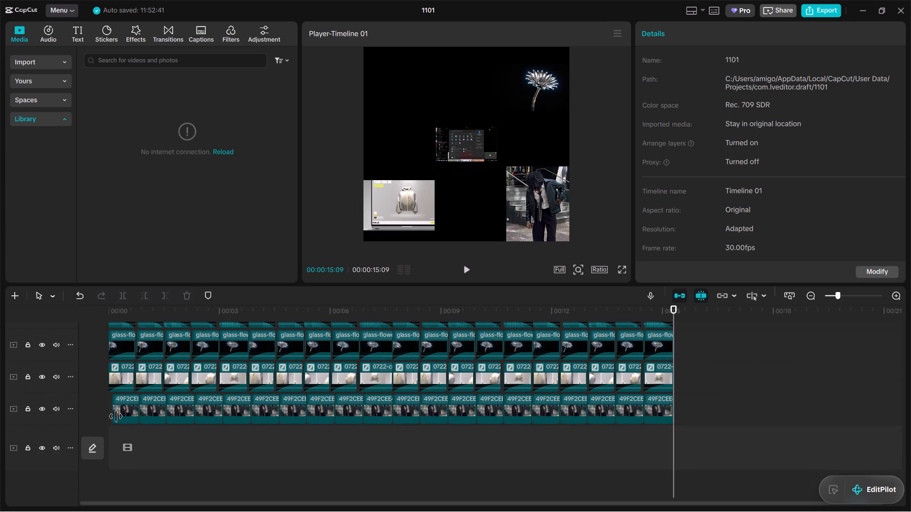
{"action": "left_click_drag", "start_coordinate": [728, 409], "coordinate": [104, 400]}
{"action": "left_click_drag", "start_coordinate": [124, 403], "coordinate": [117, 403]}
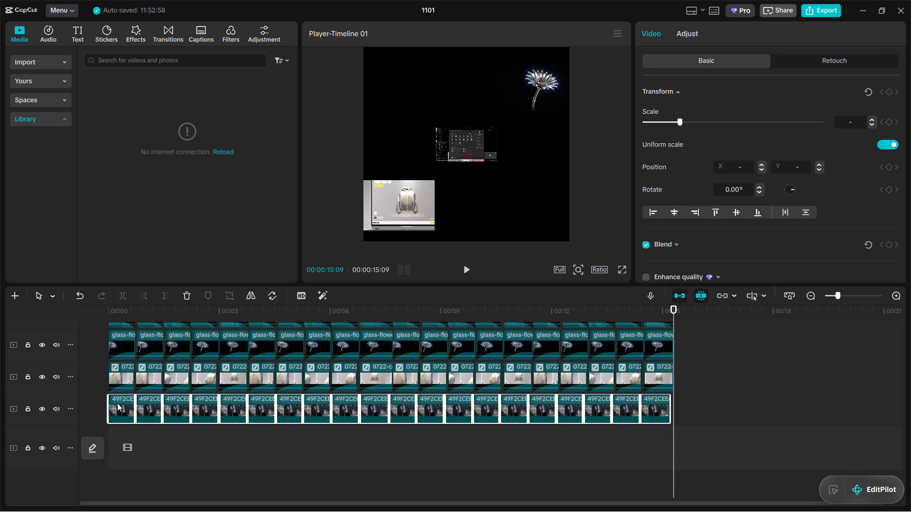
Extend the end of the last 49F2C clip to 00:00:15:09, level with the clips above it.
{"action": "left_click_drag", "start_coordinate": [672, 411], "coordinate": [677, 411]}
{"action": "left_click", "coordinate": [698, 415]}
{"action": "left_click", "coordinate": [662, 411]}
{"action": "left_click", "coordinate": [670, 408]}
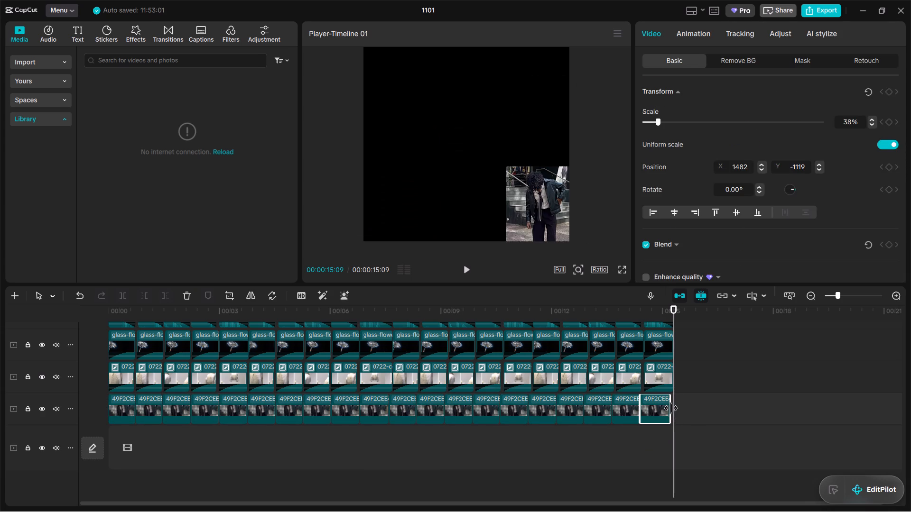
{"action": "left_click", "coordinate": [706, 408]}
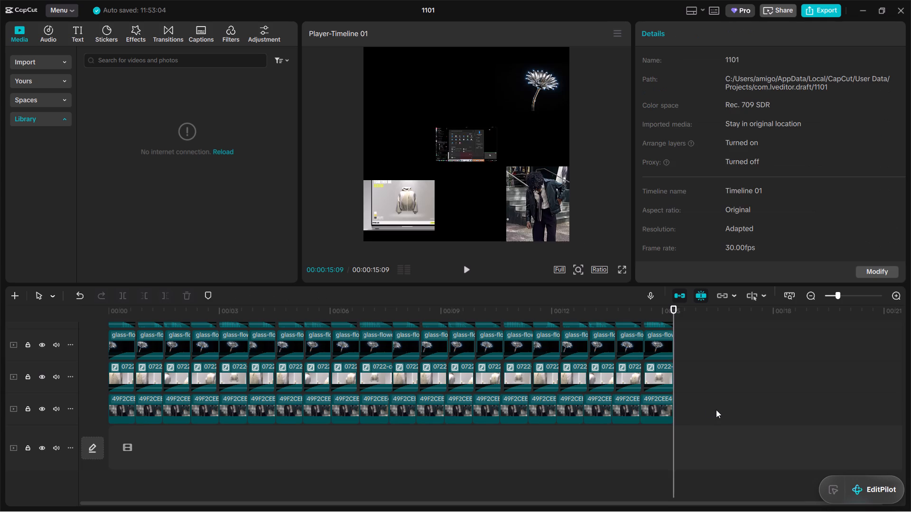
Cut all twenty clip sets and paste them back at the timeline start, with the 49F2C clips on the main track.
{"action": "scroll", "coordinate": [713, 414], "scroll_direction": "up", "scroll_amount": 5}
{"action": "scroll", "coordinate": [713, 414], "scroll_direction": "down", "scroll_amount": 9}
{"action": "left_click_drag", "start_coordinate": [713, 413], "coordinate": [158, 303]}
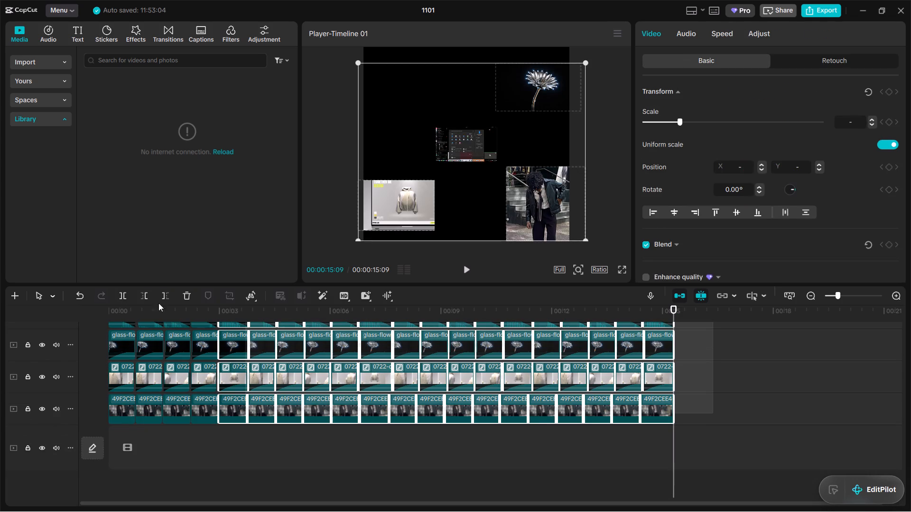
{"action": "left_click_drag", "start_coordinate": [158, 303], "coordinate": [2, 256]}
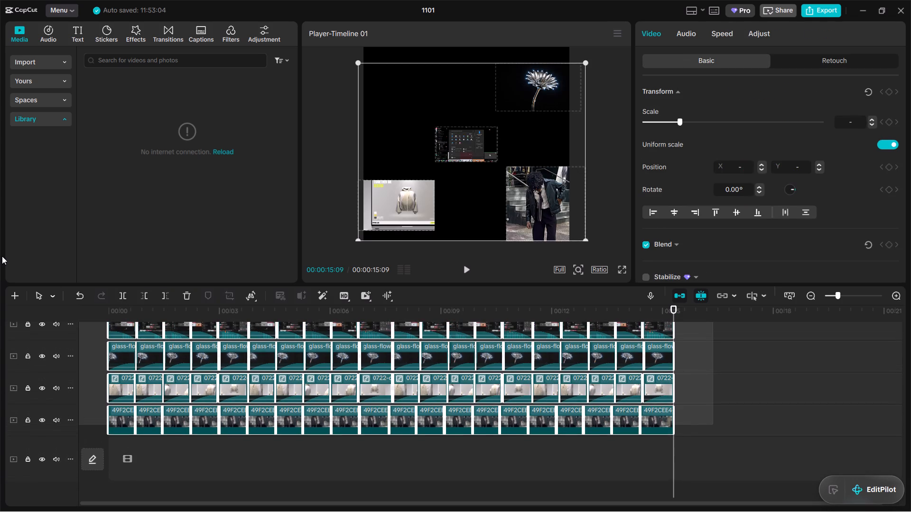
{"action": "key", "text": "ctrl+x"}
{"action": "left_click", "coordinate": [148, 417]}
{"action": "key", "text": "ctrl+v"}
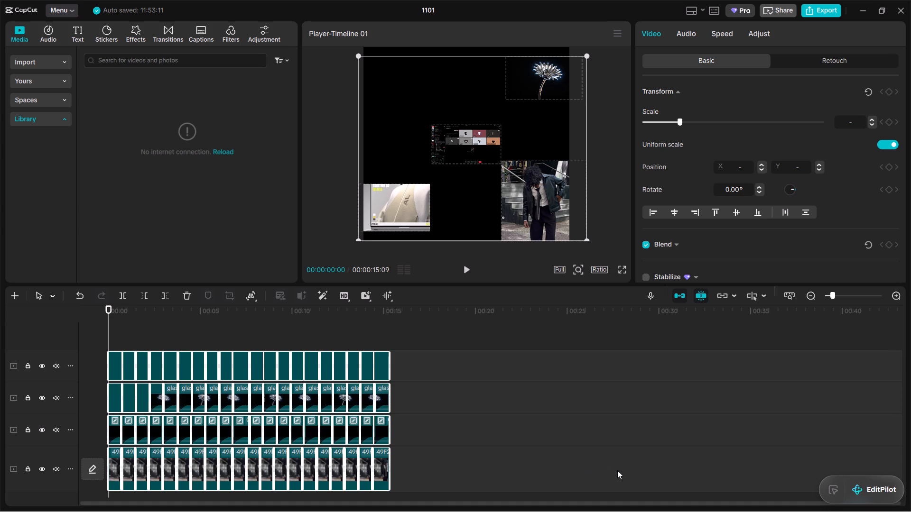
Paste another copy of the twenty clip sets from 00:00:15:09.
{"action": "left_click", "coordinate": [477, 365]}
{"action": "left_click", "coordinate": [474, 459]}
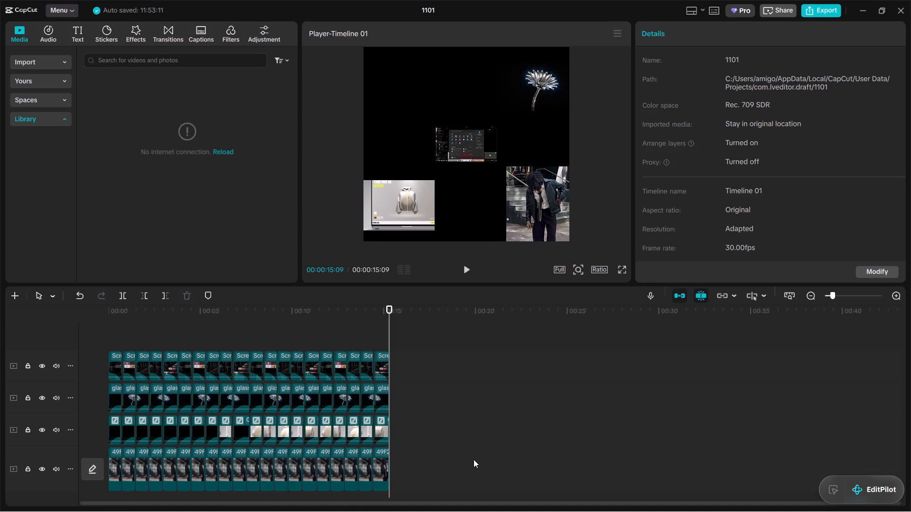
{"action": "key", "text": "ctrl+v"}
Move the newly pasted sets down into the originals' rows, with their 49F2C clips on the main track directly after the originals.
{"action": "scroll", "coordinate": [479, 400], "scroll_direction": "down", "scroll_amount": 2}
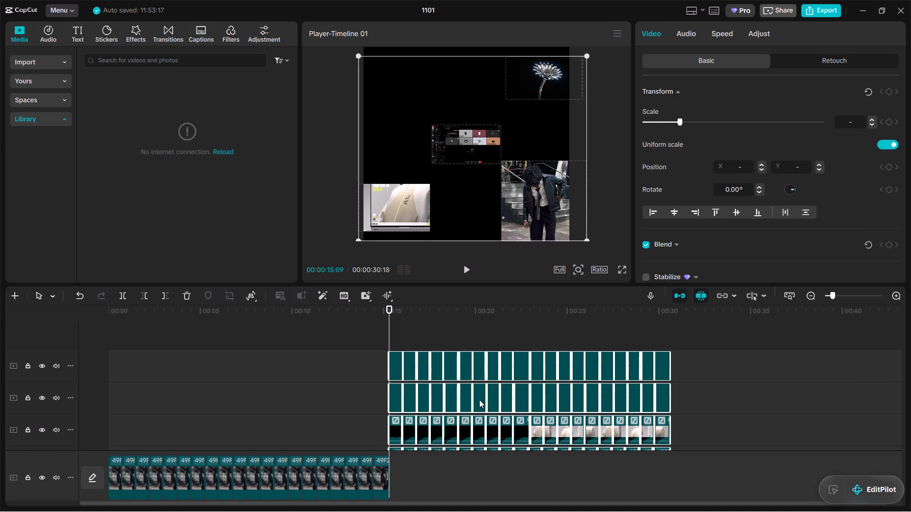
{"action": "scroll", "coordinate": [479, 400], "scroll_direction": "down", "scroll_amount": 7}
{"action": "scroll", "coordinate": [483, 398], "scroll_direction": "up", "scroll_amount": 4}
{"action": "scroll", "coordinate": [483, 398], "scroll_direction": "down", "scroll_amount": 8}
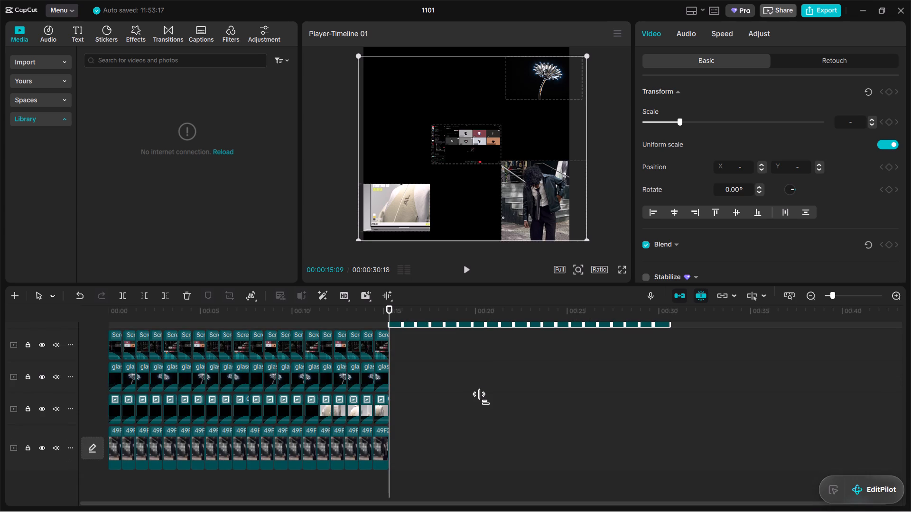
{"action": "scroll", "coordinate": [483, 398], "scroll_direction": "down", "scroll_amount": 8}
{"action": "scroll", "coordinate": [484, 407], "scroll_direction": "up", "scroll_amount": 7}
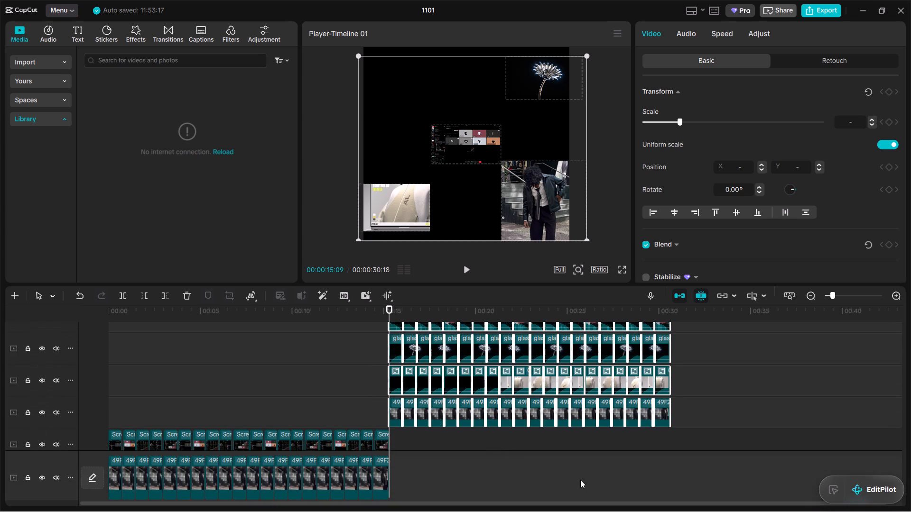
{"action": "scroll", "coordinate": [573, 455], "scroll_direction": "down", "scroll_amount": 6}
{"action": "left_click_drag", "start_coordinate": [508, 328], "coordinate": [508, 349]}
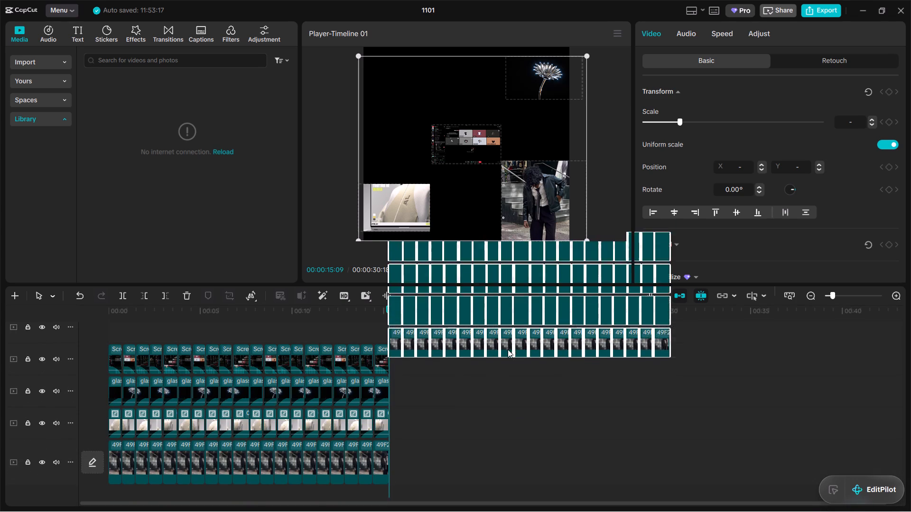
{"action": "left_click_drag", "start_coordinate": [508, 349], "coordinate": [512, 467]}
Paste a further copy of the twenty clip sets from 00:00:30:18, at the end of the sequence.
{"action": "left_click", "coordinate": [707, 448]}
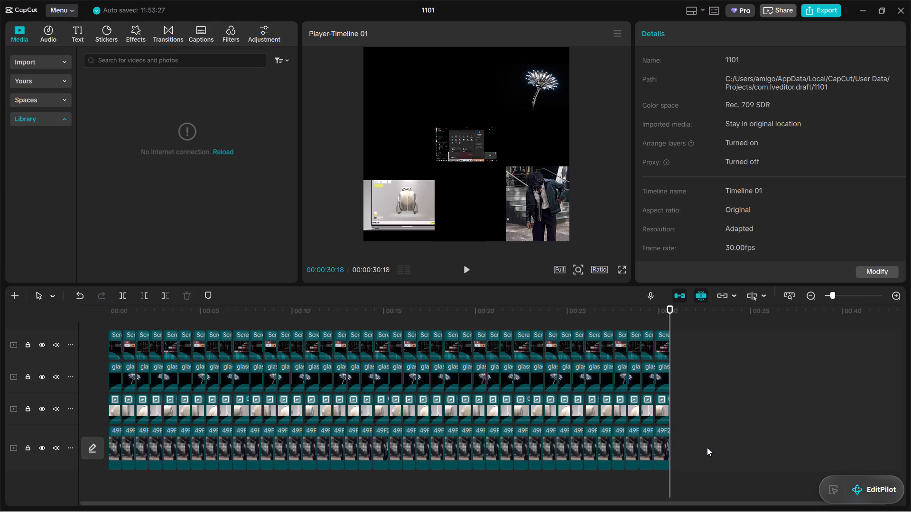
{"action": "scroll", "coordinate": [702, 378], "scroll_direction": "down", "scroll_amount": 1}
{"action": "left_click", "coordinate": [695, 456]}
{"action": "key", "text": "ctrl+v"}
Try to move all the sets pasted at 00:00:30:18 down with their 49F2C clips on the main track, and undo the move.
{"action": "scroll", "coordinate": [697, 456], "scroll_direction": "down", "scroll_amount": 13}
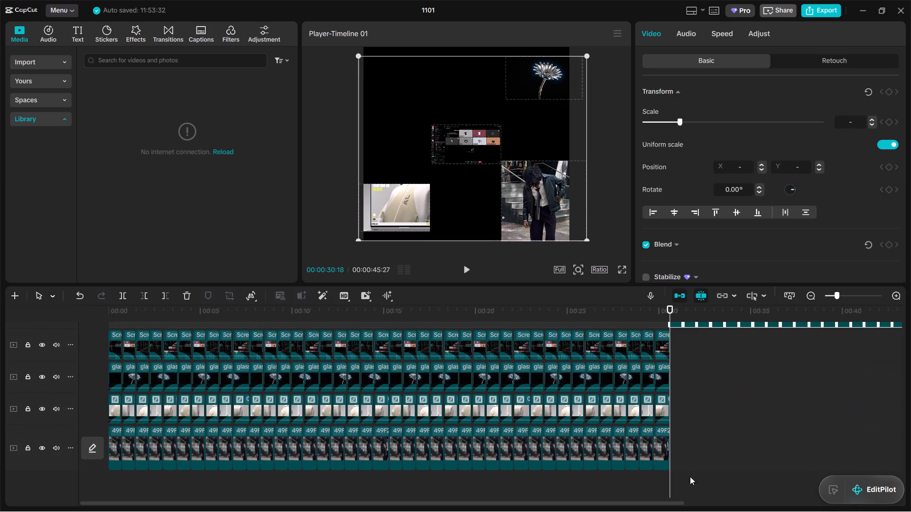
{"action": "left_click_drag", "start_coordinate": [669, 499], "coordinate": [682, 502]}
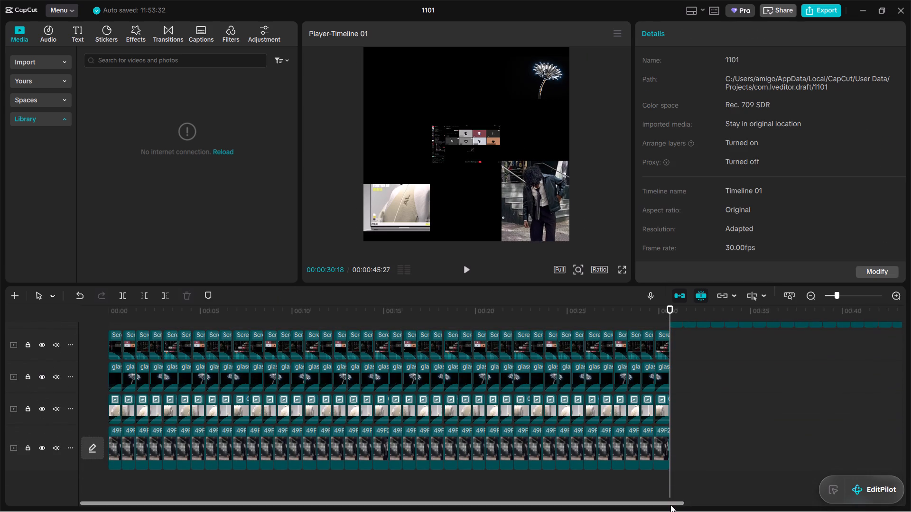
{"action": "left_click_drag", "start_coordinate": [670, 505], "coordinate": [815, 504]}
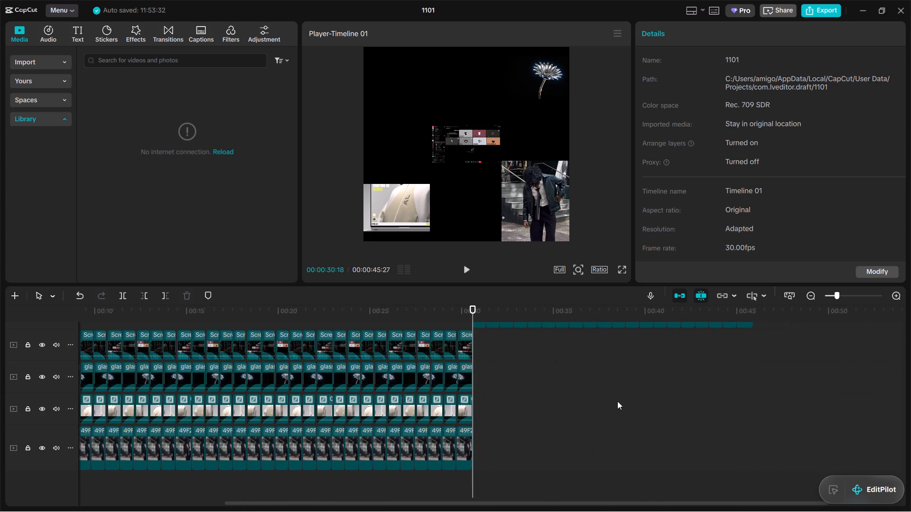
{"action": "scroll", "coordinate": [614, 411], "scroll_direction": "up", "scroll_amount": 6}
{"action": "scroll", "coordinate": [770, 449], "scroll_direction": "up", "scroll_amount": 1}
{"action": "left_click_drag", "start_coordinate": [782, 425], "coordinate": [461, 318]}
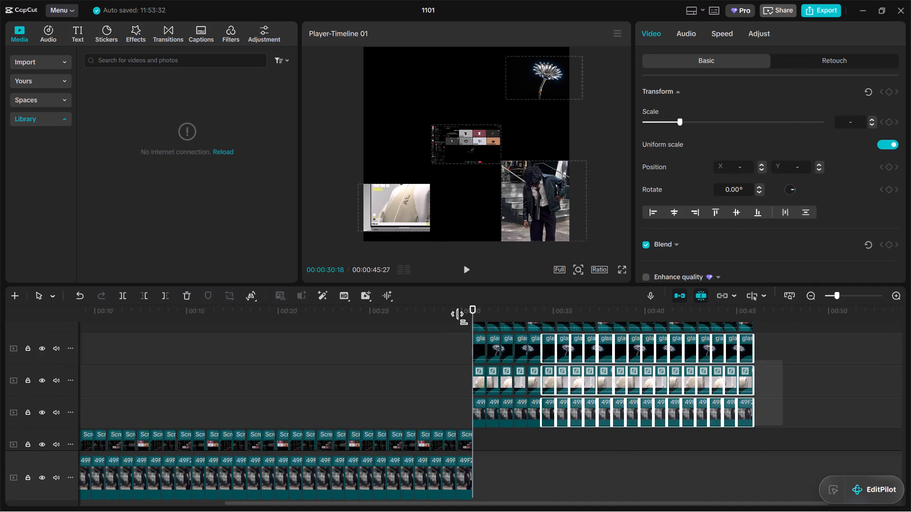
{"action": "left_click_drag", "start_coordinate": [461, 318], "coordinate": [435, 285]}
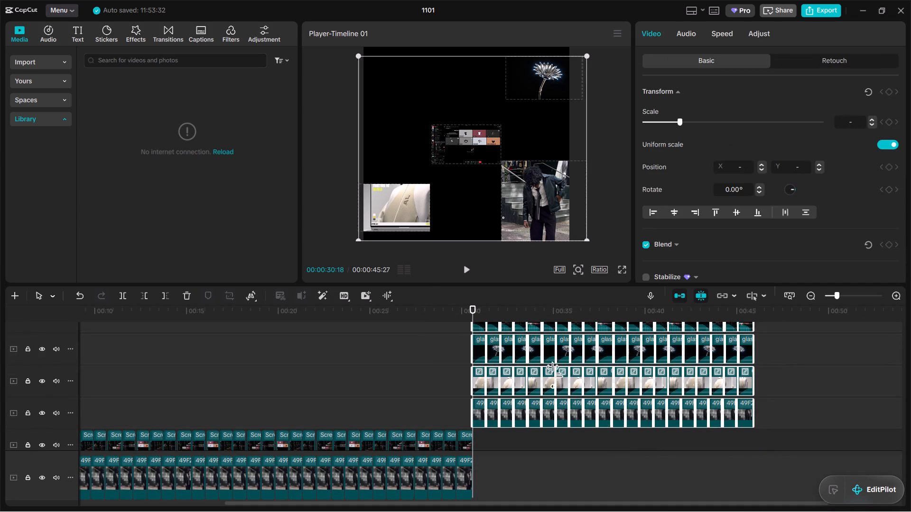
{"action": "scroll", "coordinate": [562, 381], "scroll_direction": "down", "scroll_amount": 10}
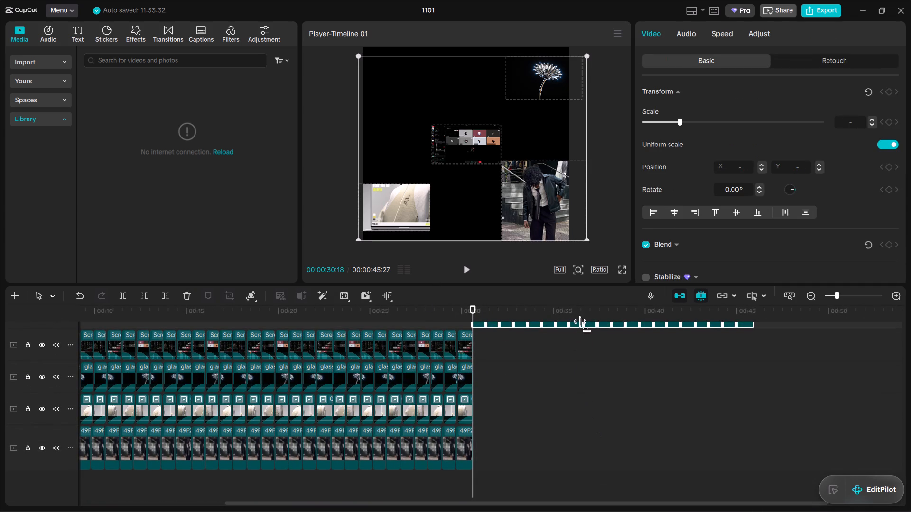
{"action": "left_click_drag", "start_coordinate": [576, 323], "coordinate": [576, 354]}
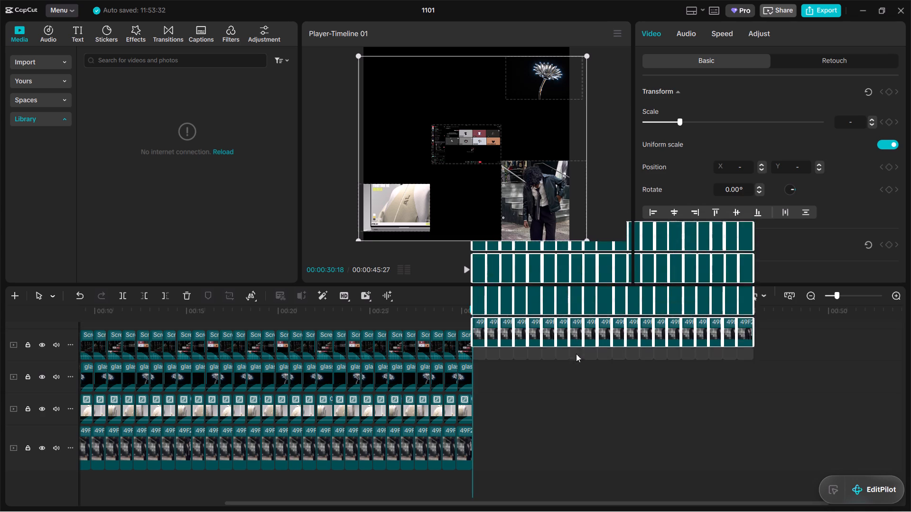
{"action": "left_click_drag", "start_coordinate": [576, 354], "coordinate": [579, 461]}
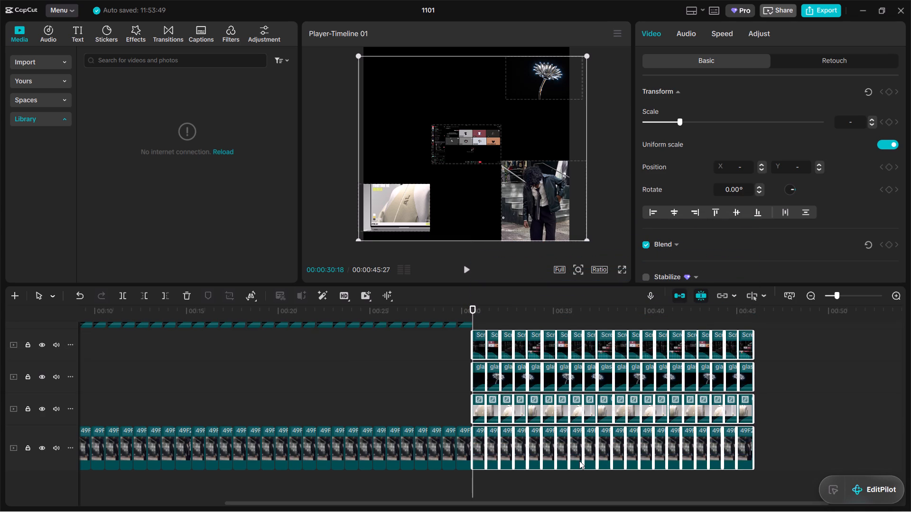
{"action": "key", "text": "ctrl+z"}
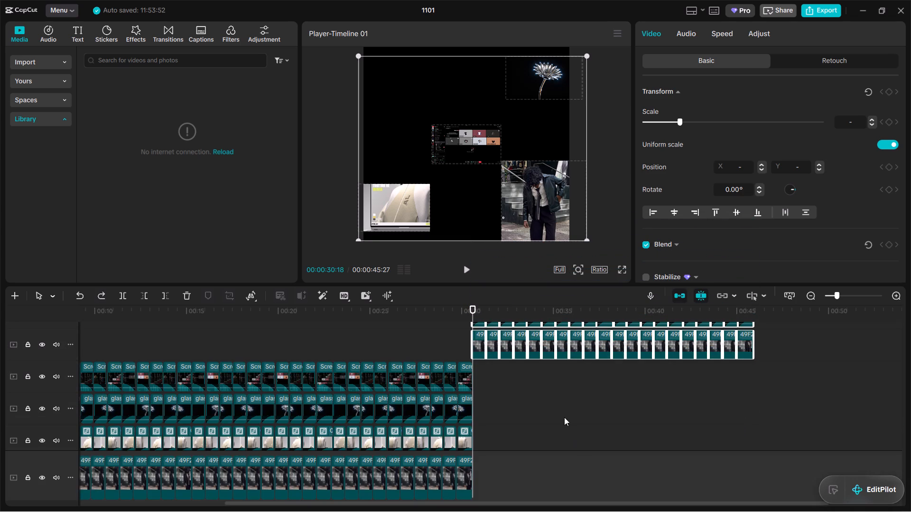
Move the sets pasted at 00:00:30:18 down into the existing rows, with their 49F2C clips on the main track directly after the earlier ones.
{"action": "left_click_drag", "start_coordinate": [577, 343], "coordinate": [586, 469]}
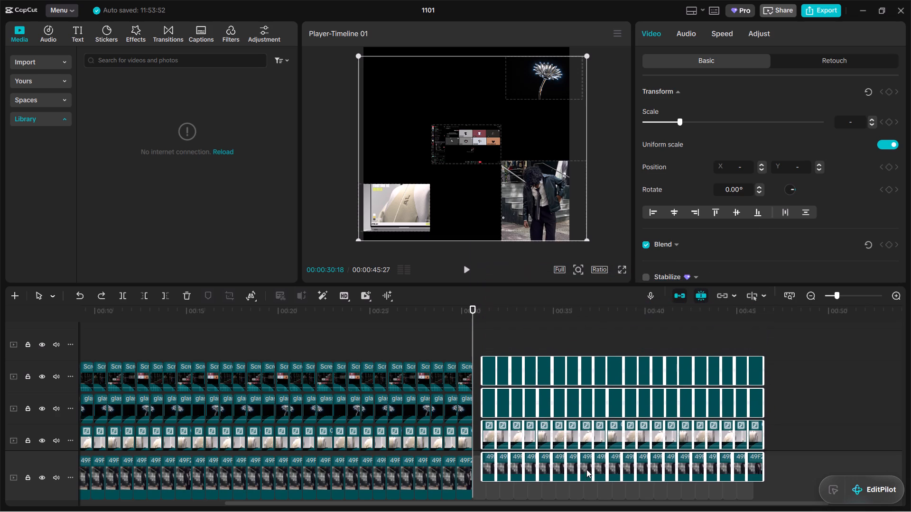
{"action": "left_click_drag", "start_coordinate": [586, 469], "coordinate": [605, 466]}
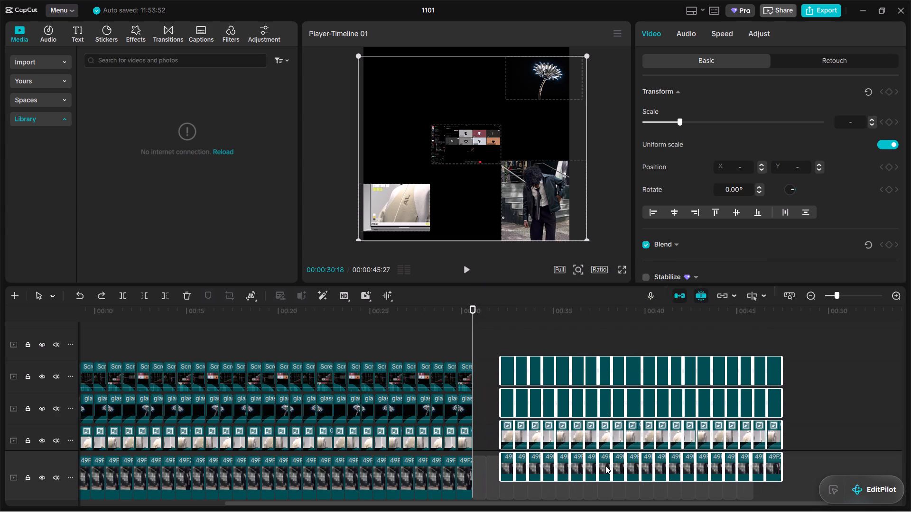
{"action": "left_click", "coordinate": [807, 409]}
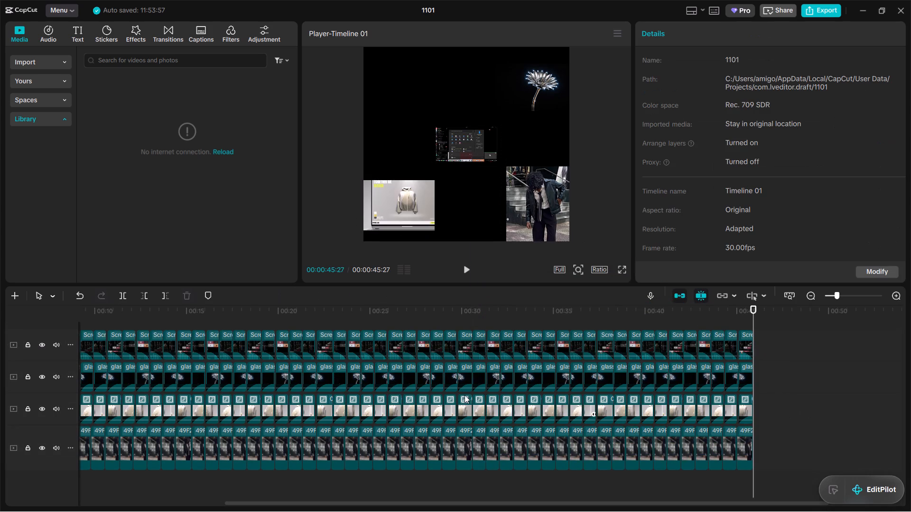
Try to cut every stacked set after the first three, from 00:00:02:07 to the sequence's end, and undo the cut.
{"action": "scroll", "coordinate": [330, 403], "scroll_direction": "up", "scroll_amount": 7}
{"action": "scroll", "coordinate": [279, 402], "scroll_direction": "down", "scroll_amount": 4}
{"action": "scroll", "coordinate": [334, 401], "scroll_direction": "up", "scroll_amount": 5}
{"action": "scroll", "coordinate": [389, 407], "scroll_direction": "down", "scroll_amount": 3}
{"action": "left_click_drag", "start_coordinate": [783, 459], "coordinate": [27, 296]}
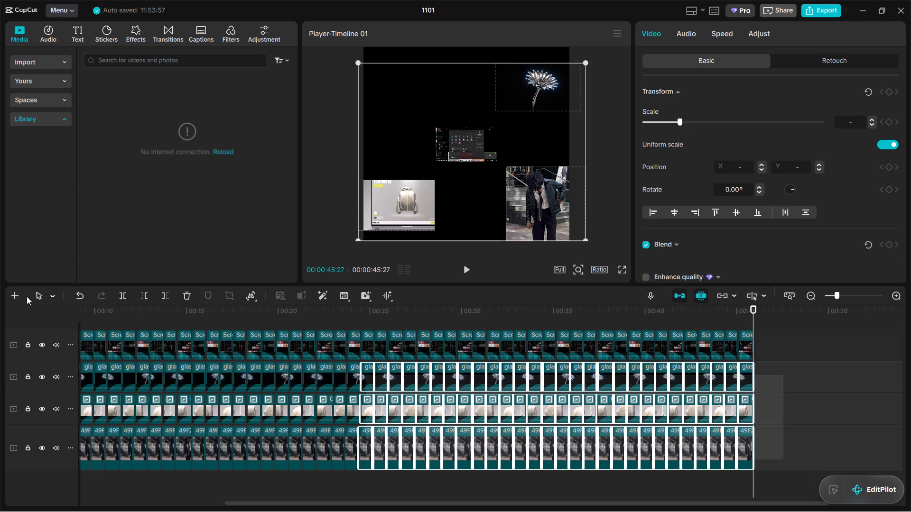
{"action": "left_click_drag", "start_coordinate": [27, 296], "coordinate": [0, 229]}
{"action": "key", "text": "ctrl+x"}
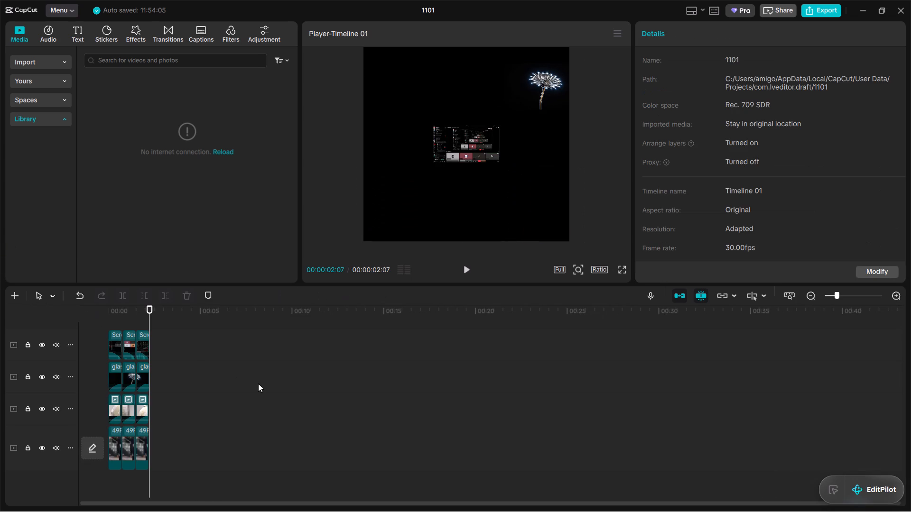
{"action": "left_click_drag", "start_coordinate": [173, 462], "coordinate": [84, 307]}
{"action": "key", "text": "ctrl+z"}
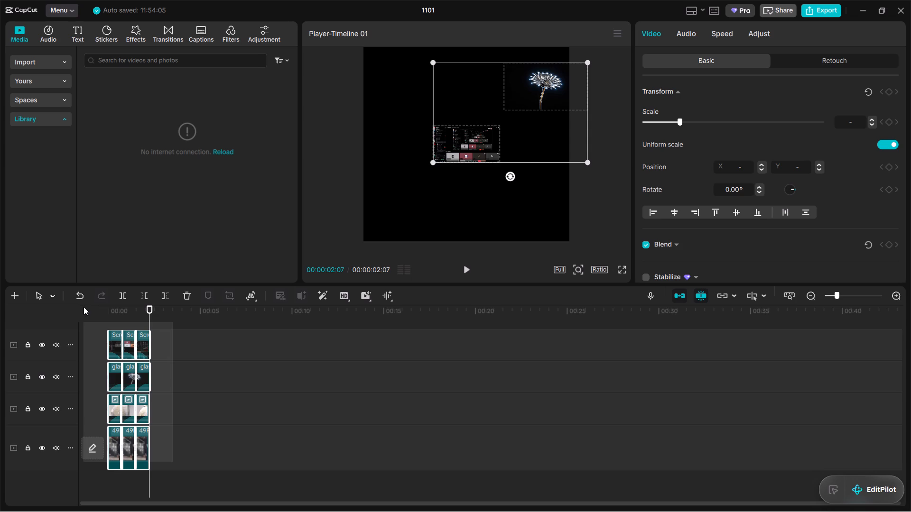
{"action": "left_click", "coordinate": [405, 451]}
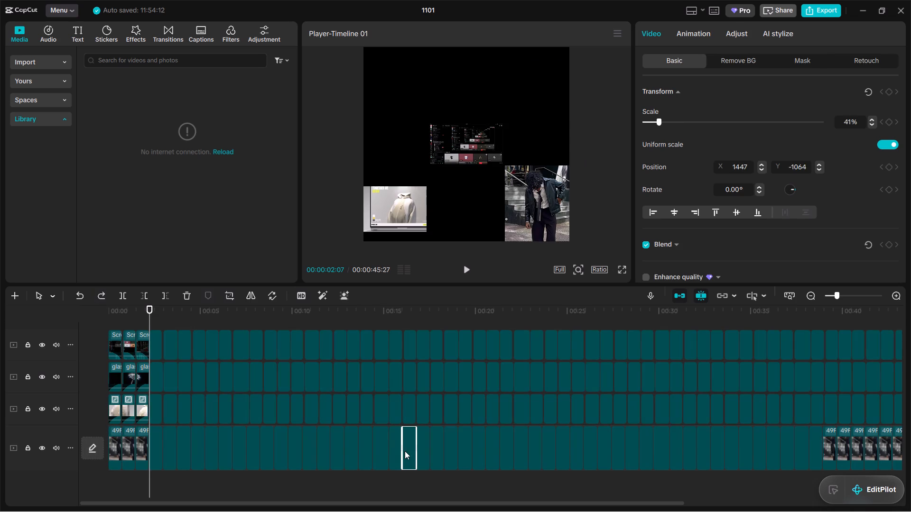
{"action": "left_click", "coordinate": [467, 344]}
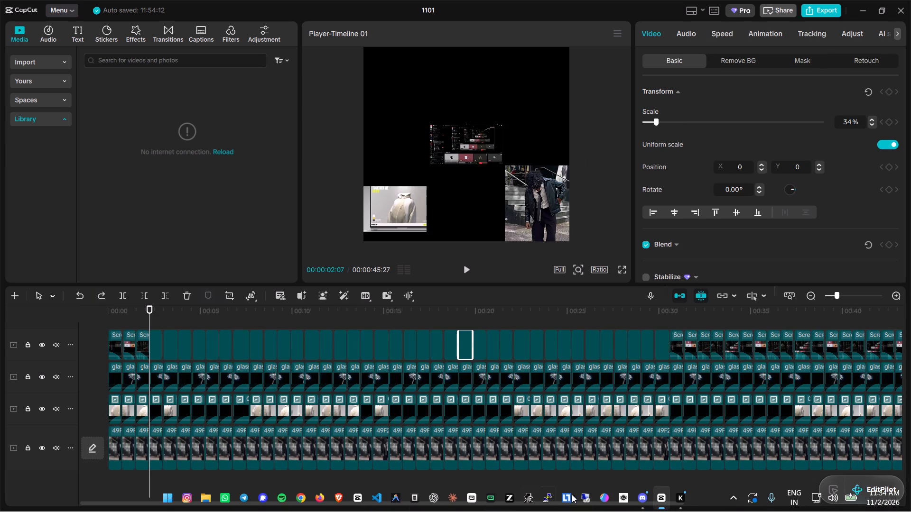
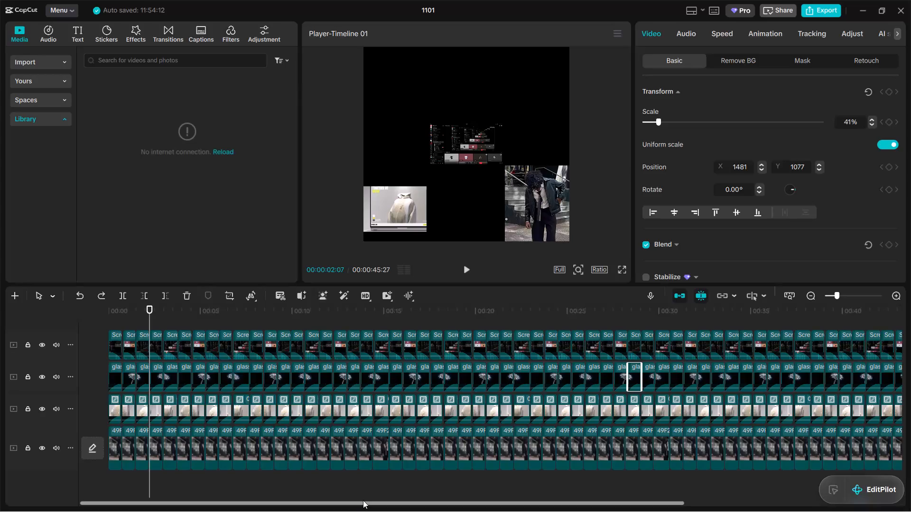
Cut all the stacked Screen, glass-flower, 0722 and 49F2C sets from the timeline and paste them back from 00:00:00:00.
{"action": "left_click_drag", "start_coordinate": [363, 500], "coordinate": [428, 502]}
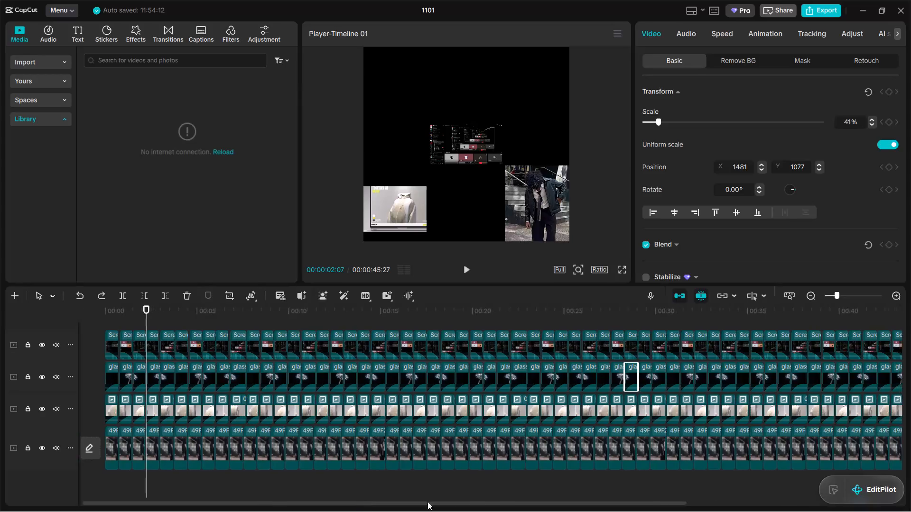
{"action": "left_click_drag", "start_coordinate": [428, 502], "coordinate": [642, 511]}
{"action": "left_click", "coordinate": [747, 406]}
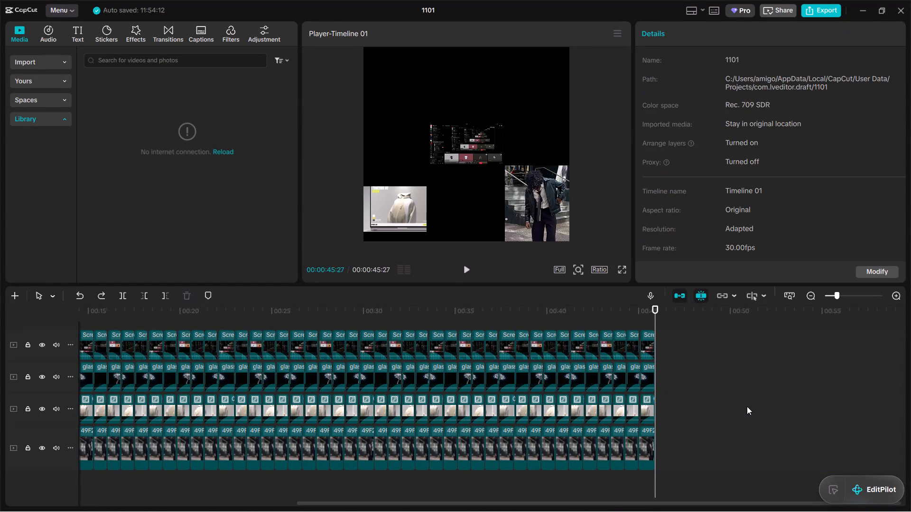
{"action": "left_click_drag", "start_coordinate": [697, 475], "coordinate": [261, 312]}
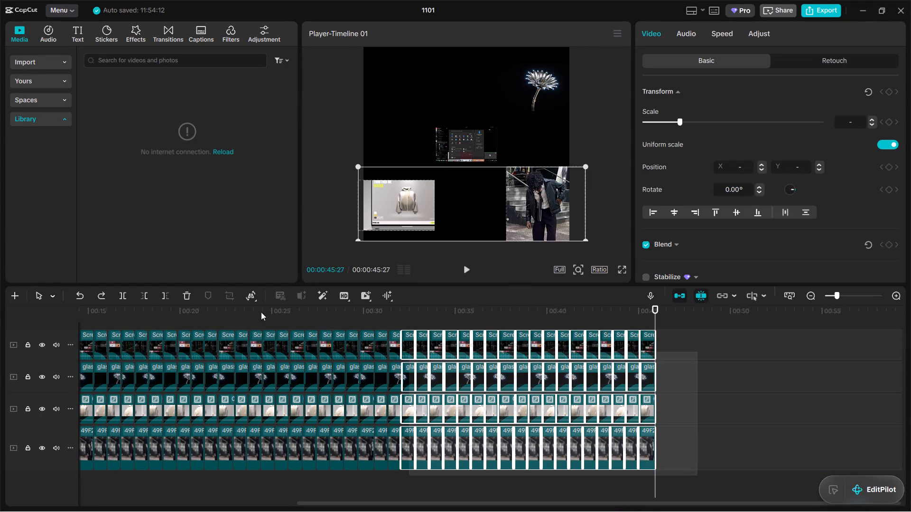
{"action": "left_click_drag", "start_coordinate": [261, 312], "coordinate": [0, 320]}
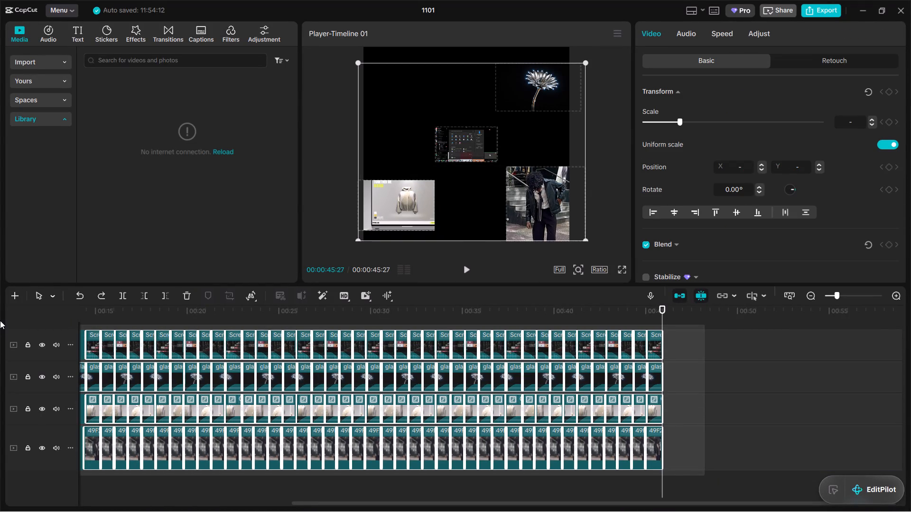
{"action": "left_click_drag", "start_coordinate": [0, 320], "coordinate": [0, 314]}
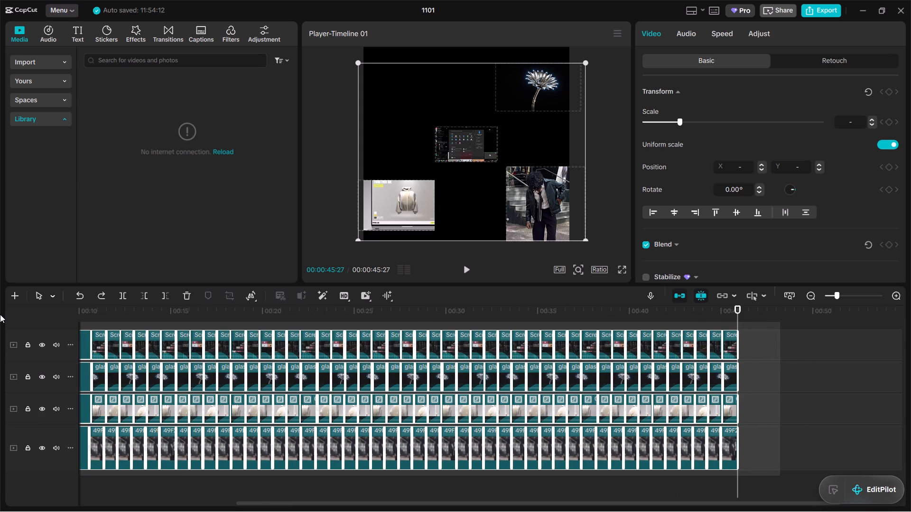
{"action": "left_click_drag", "start_coordinate": [0, 314], "coordinate": [0, 309]}
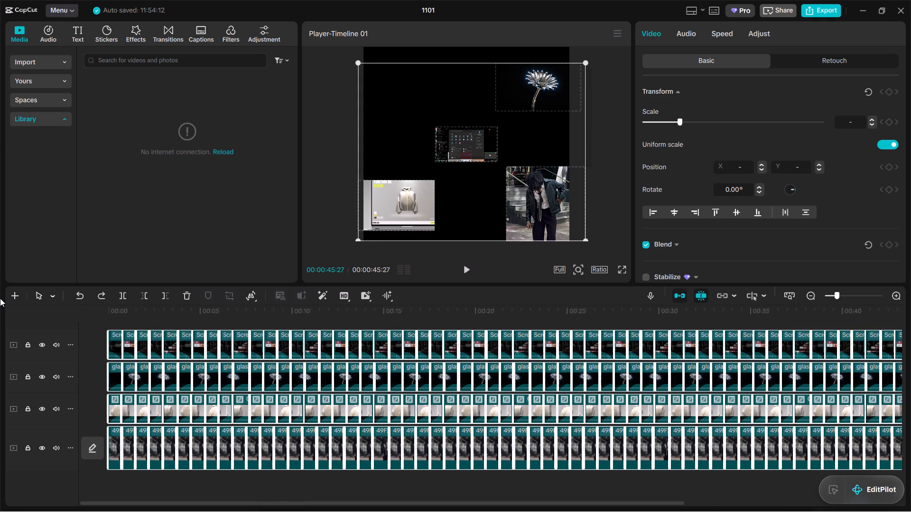
{"action": "key", "text": "ctrl+x"}
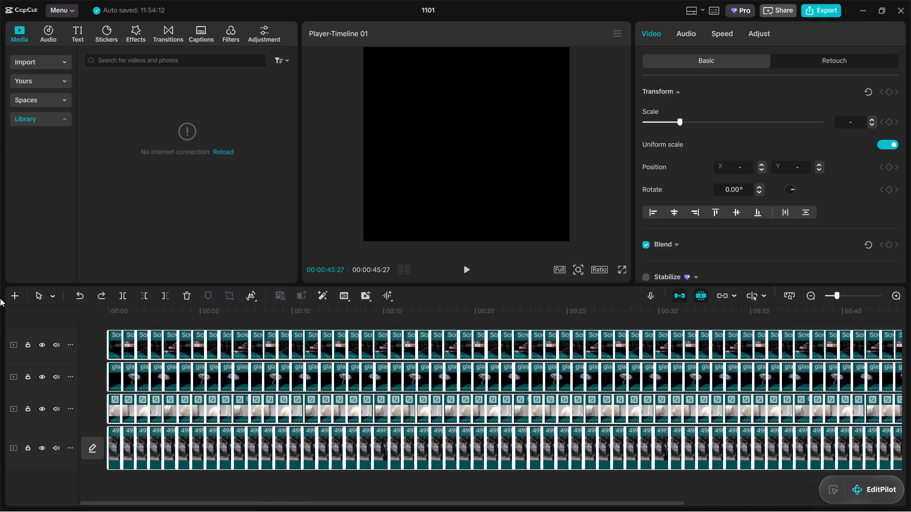
{"action": "left_click", "coordinate": [192, 404]}
{"action": "key", "text": "ctrl+v"}
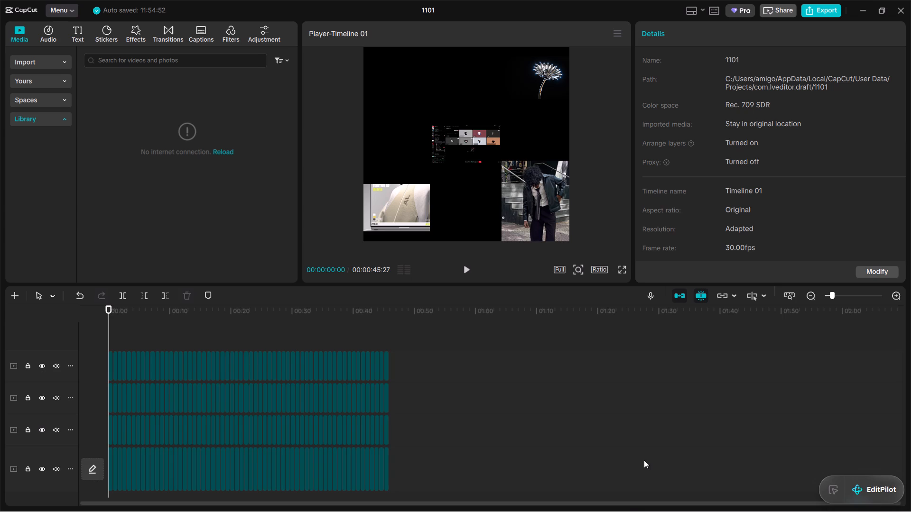
Place the playhead at the end of the pasted sequence, at 00:00:45:27.
{"action": "left_click", "coordinate": [464, 364]}
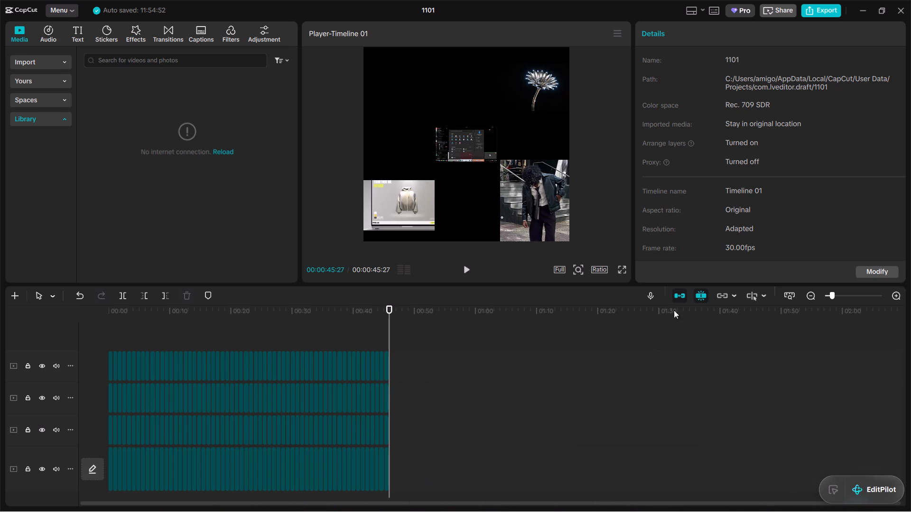
{"action": "left_click", "coordinate": [831, 295]}
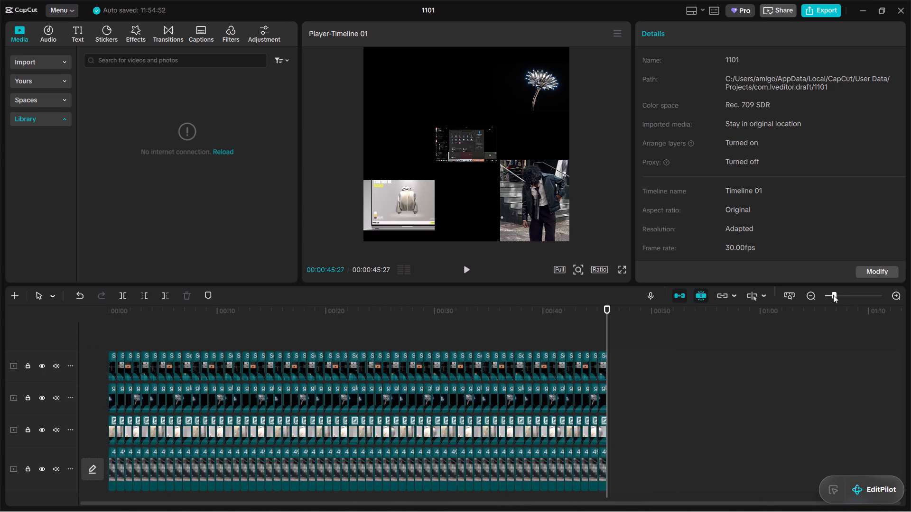
{"action": "left_click", "coordinate": [734, 411]}
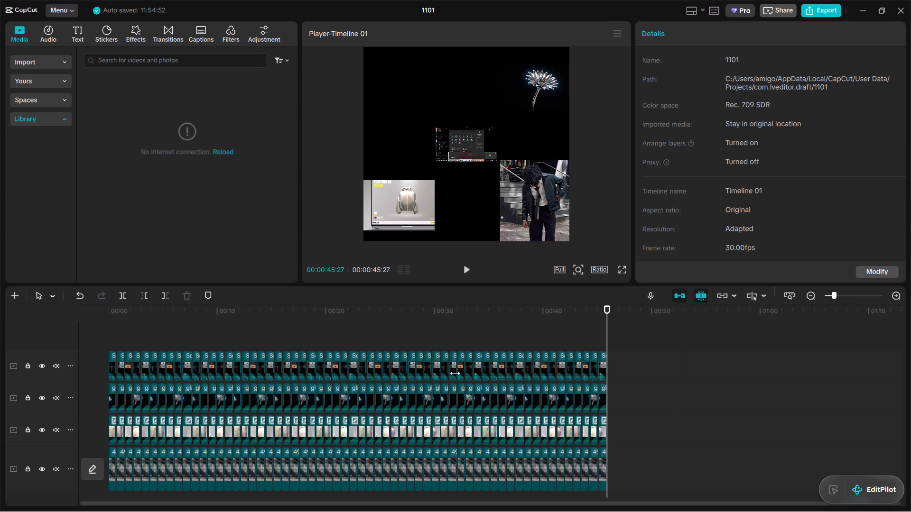
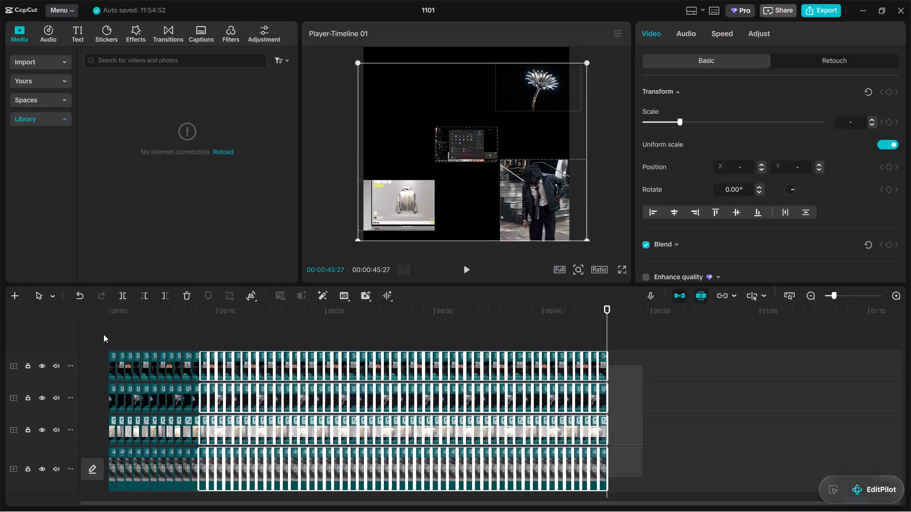
Deselect the pasted clips and examine all four rows of the sequence from its start to its end at 00:00:45:27.
{"action": "left_click", "coordinate": [729, 400]}
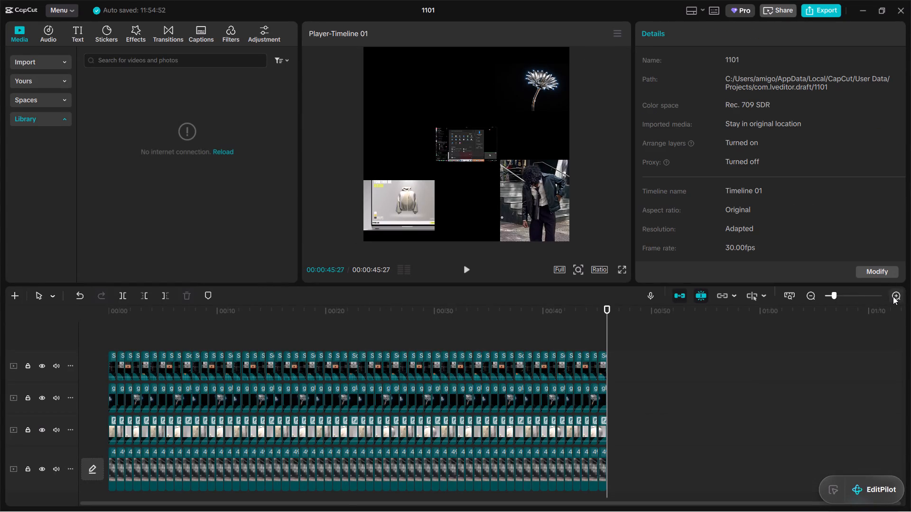
{"action": "left_click", "coordinate": [893, 296]}
{"action": "left_click", "coordinate": [893, 296]}
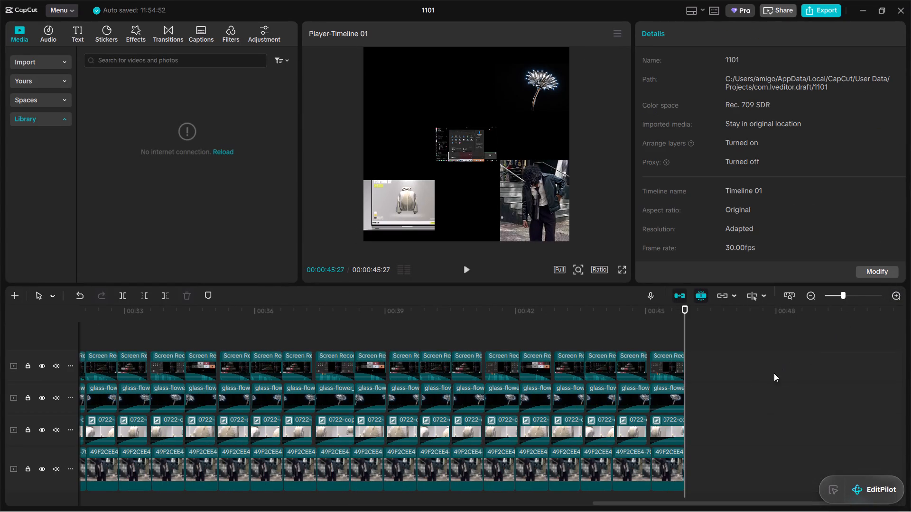
{"action": "left_click", "coordinate": [813, 297]}
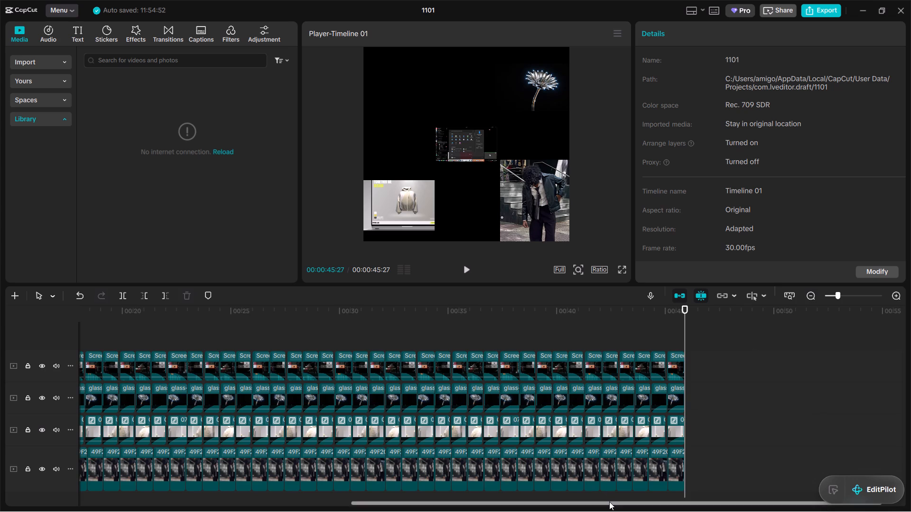
{"action": "left_click_drag", "start_coordinate": [609, 502], "coordinate": [210, 493]}
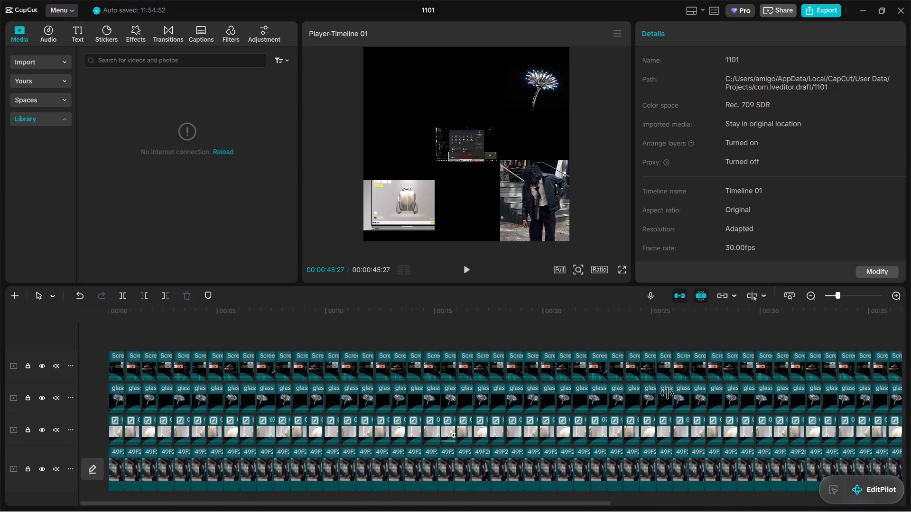
{"action": "left_click", "coordinate": [834, 296]}
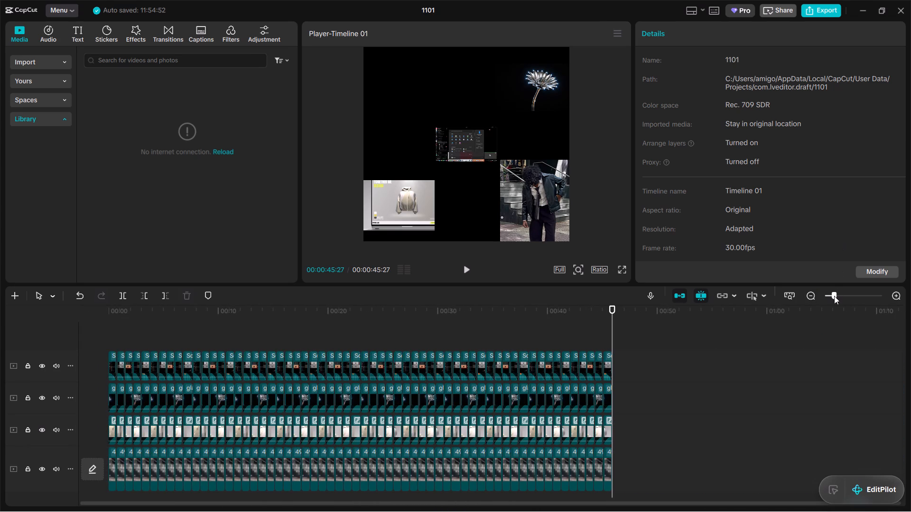
{"action": "left_click", "coordinate": [837, 296]}
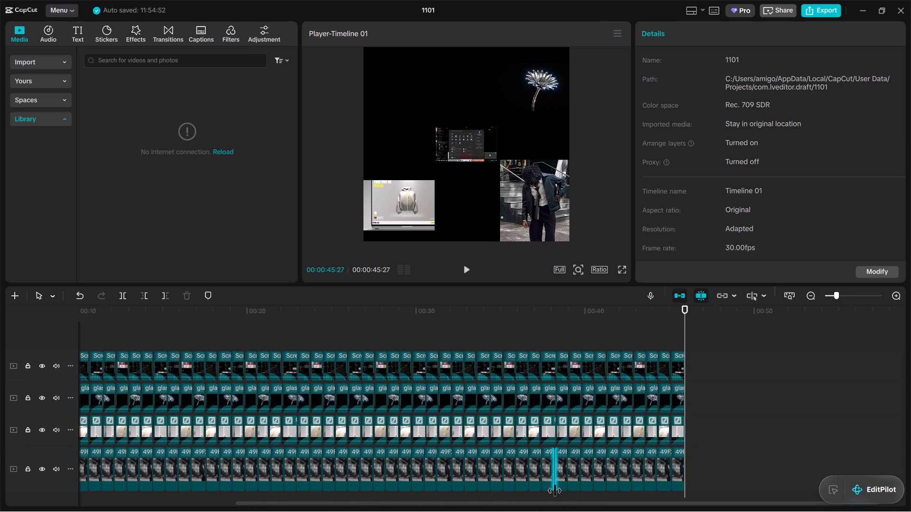
{"action": "left_click_drag", "start_coordinate": [558, 502], "coordinate": [274, 498]}
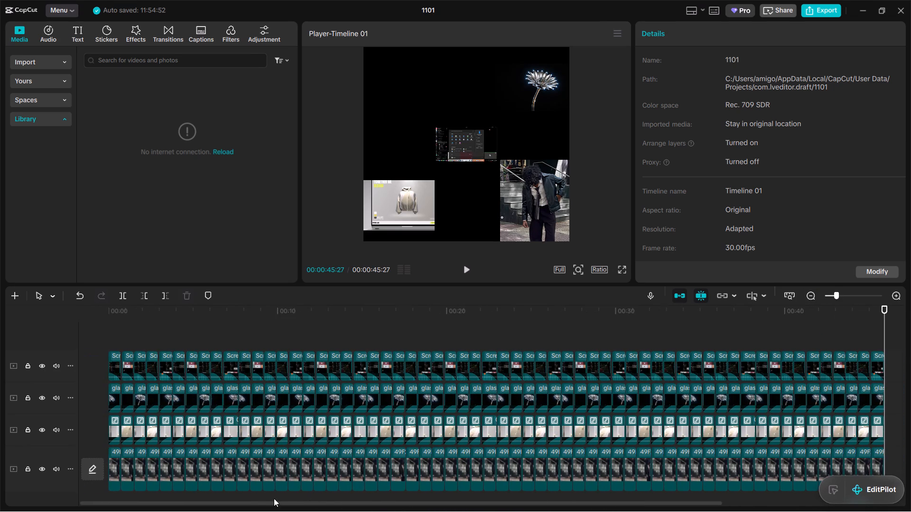
{"action": "left_click_drag", "start_coordinate": [274, 498], "coordinate": [259, 498]}
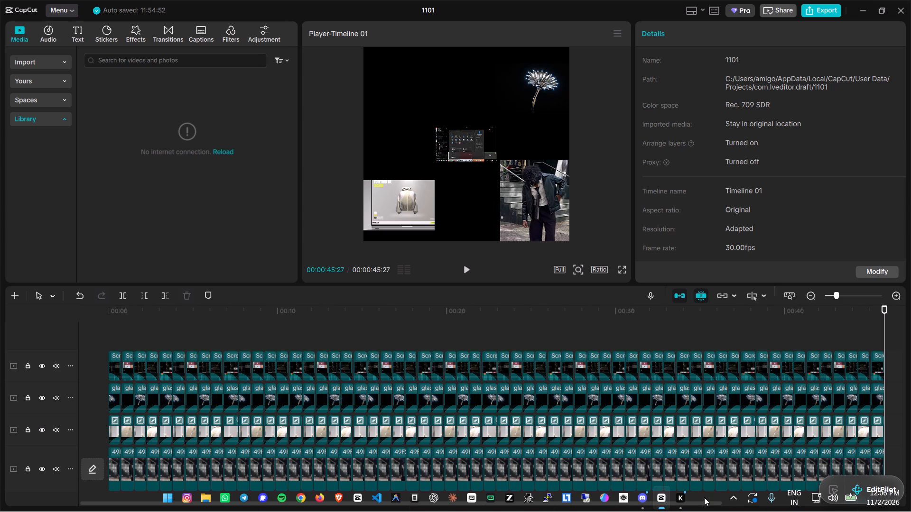